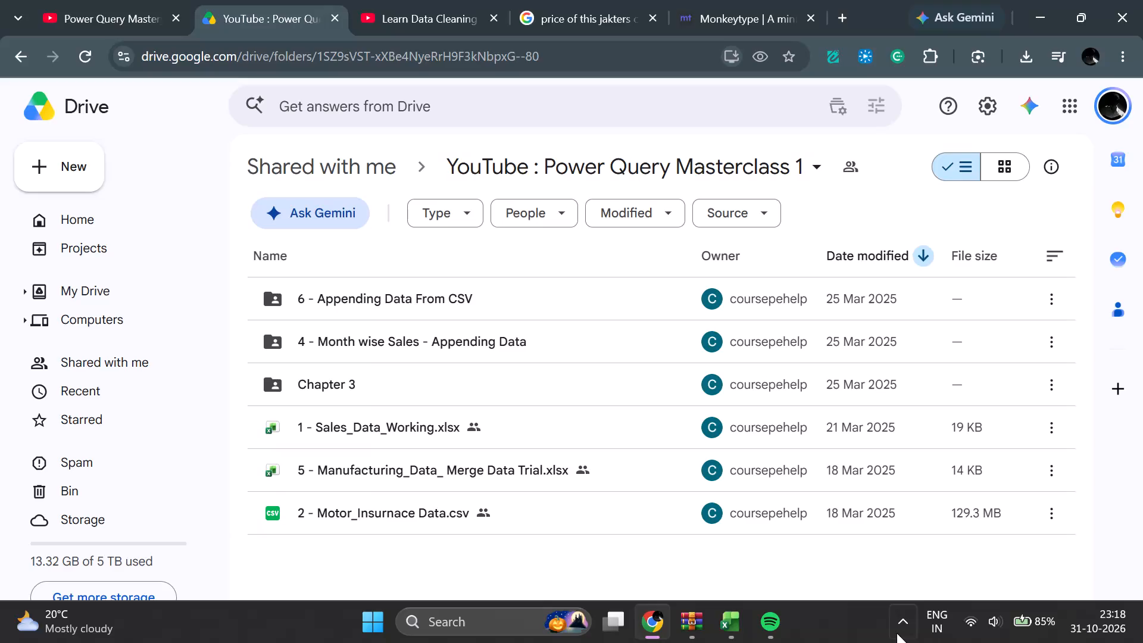
Switch to Excel and bring the first columns of the 1 - Sales_Data_Working workbook's sales table into view.
left_click(897, 633)
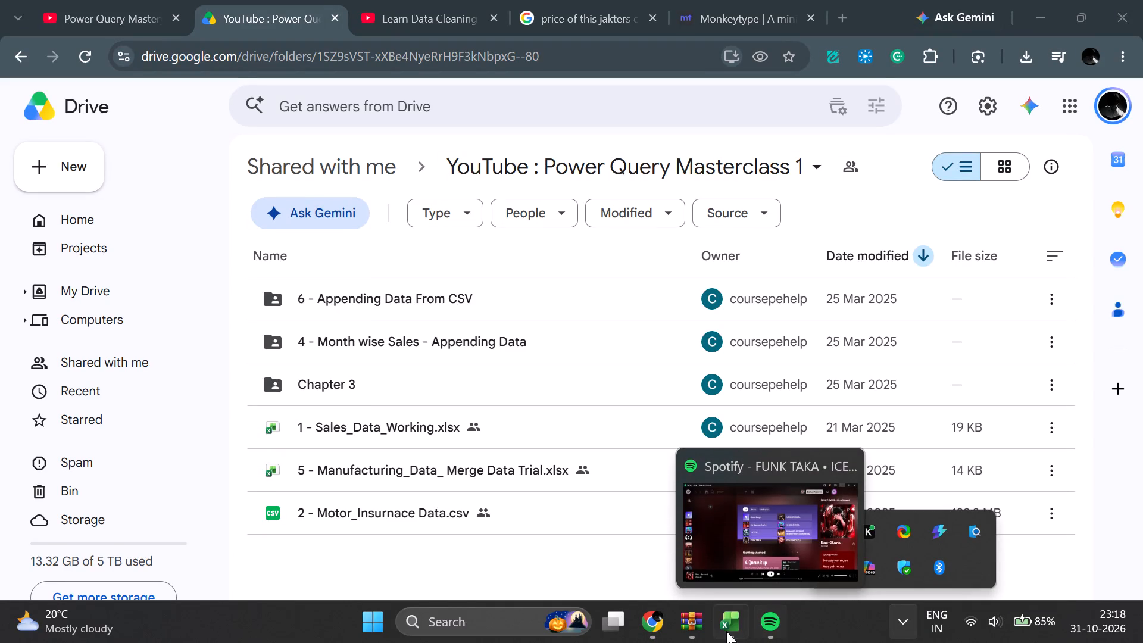
left_click(726, 632)
left_click(404, 390)
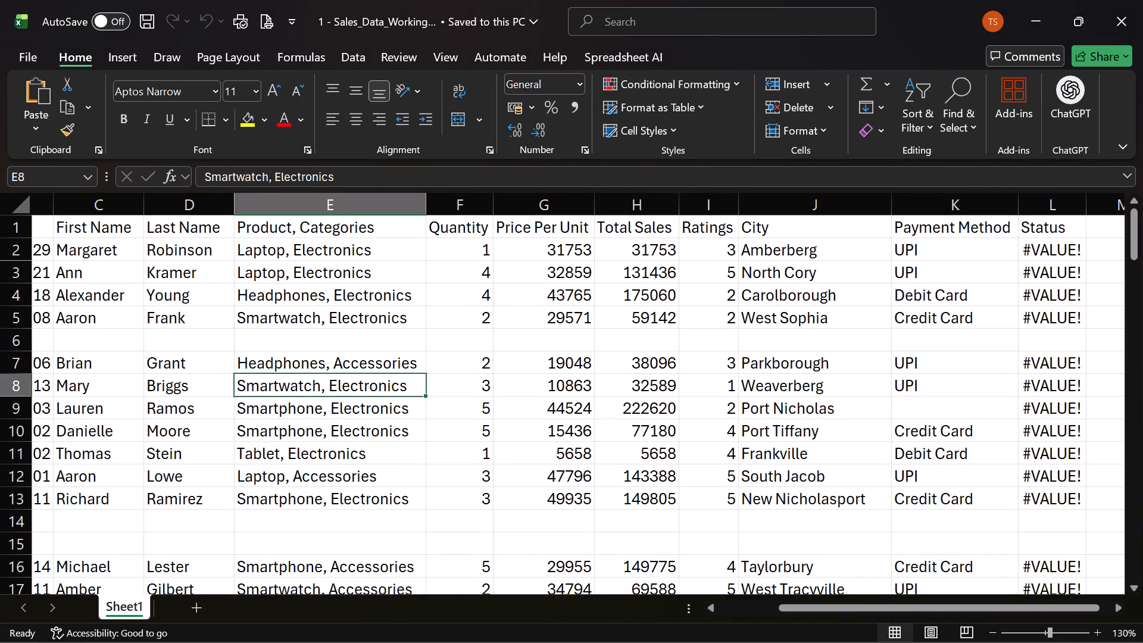
left_click(404, 390)
scroll(404, 390, "right", 7)
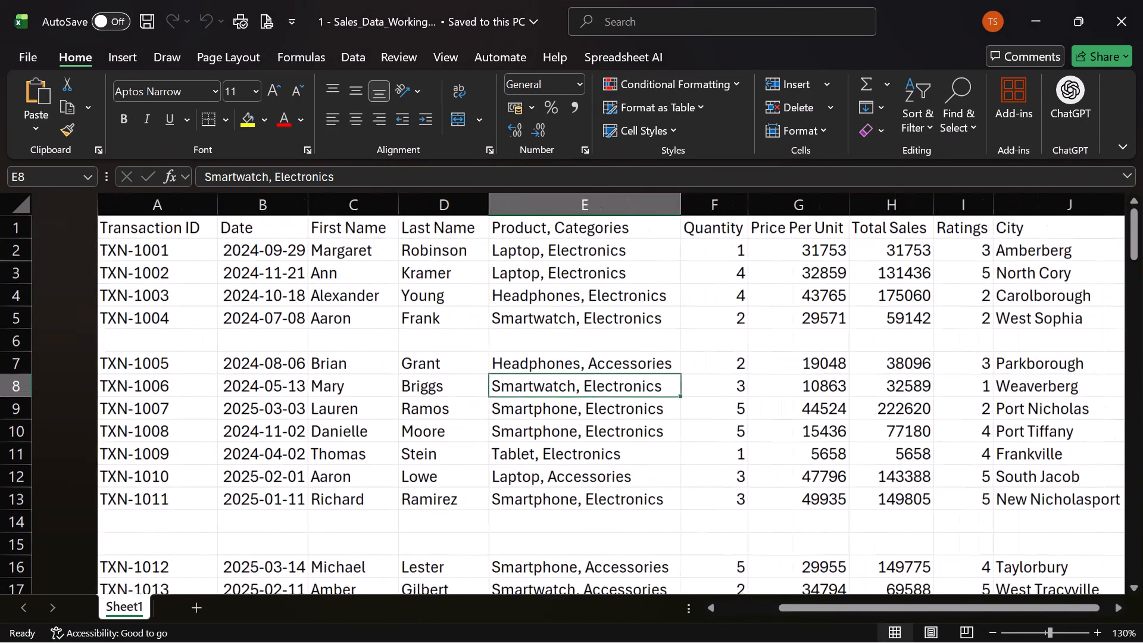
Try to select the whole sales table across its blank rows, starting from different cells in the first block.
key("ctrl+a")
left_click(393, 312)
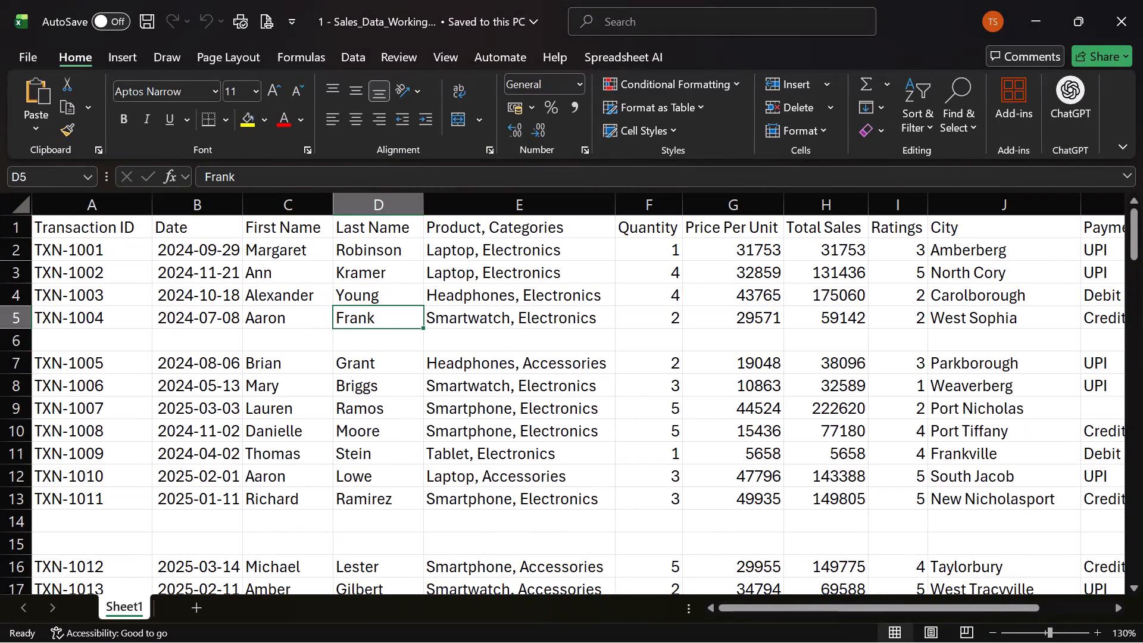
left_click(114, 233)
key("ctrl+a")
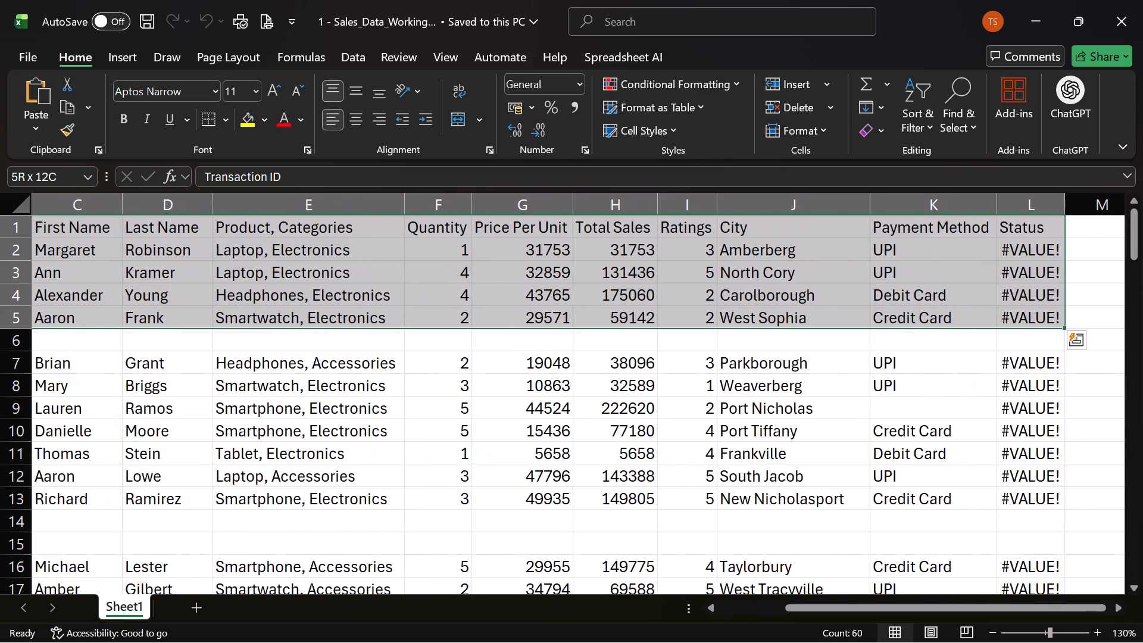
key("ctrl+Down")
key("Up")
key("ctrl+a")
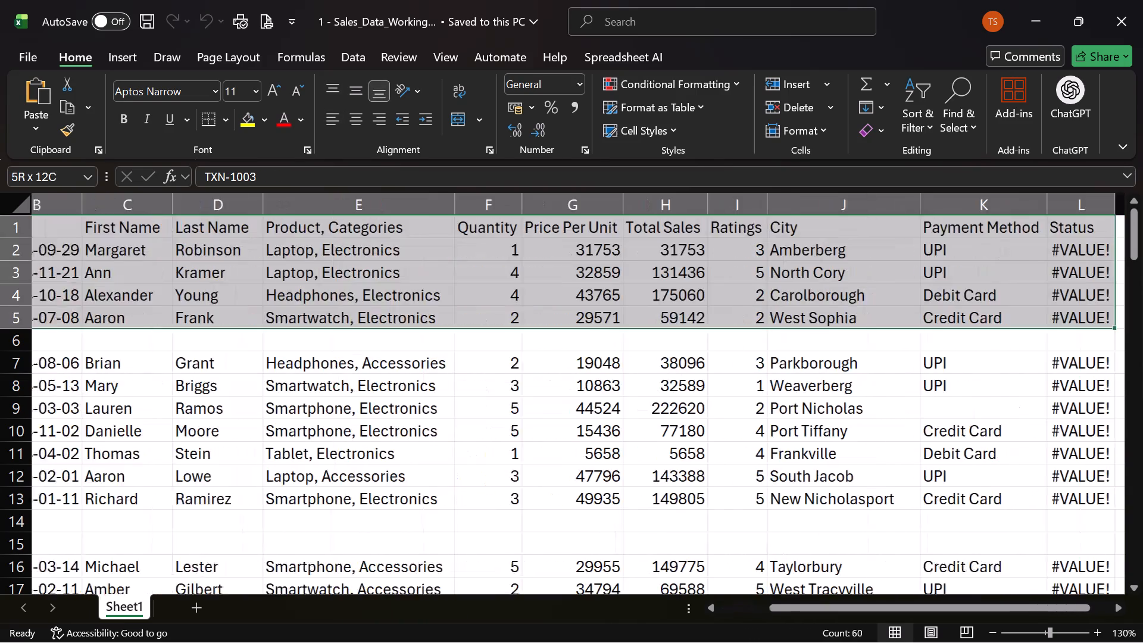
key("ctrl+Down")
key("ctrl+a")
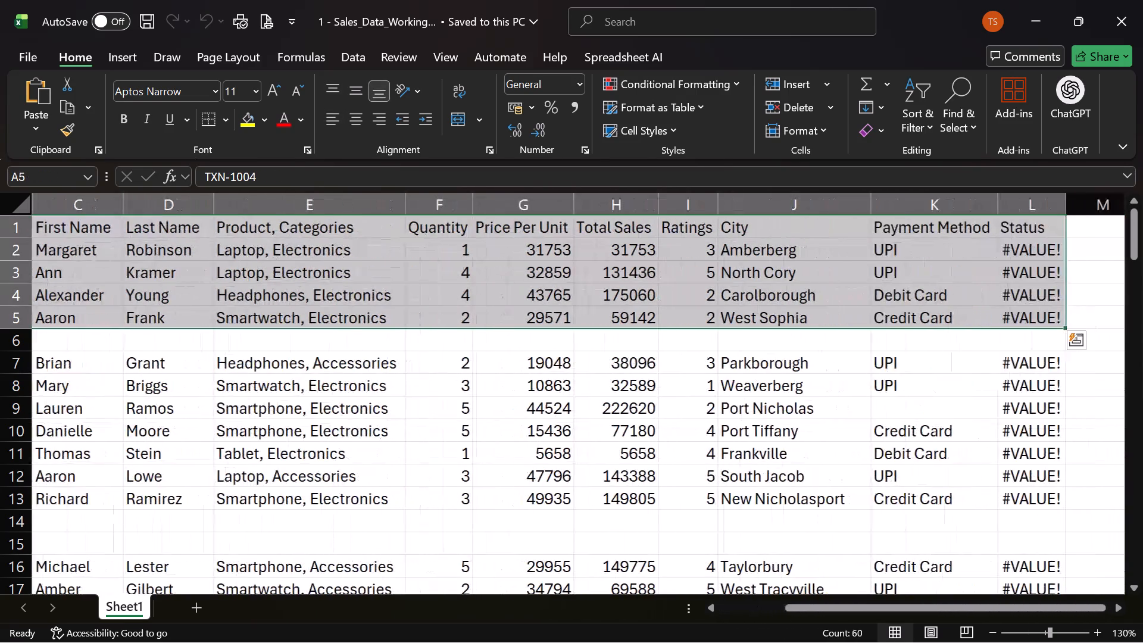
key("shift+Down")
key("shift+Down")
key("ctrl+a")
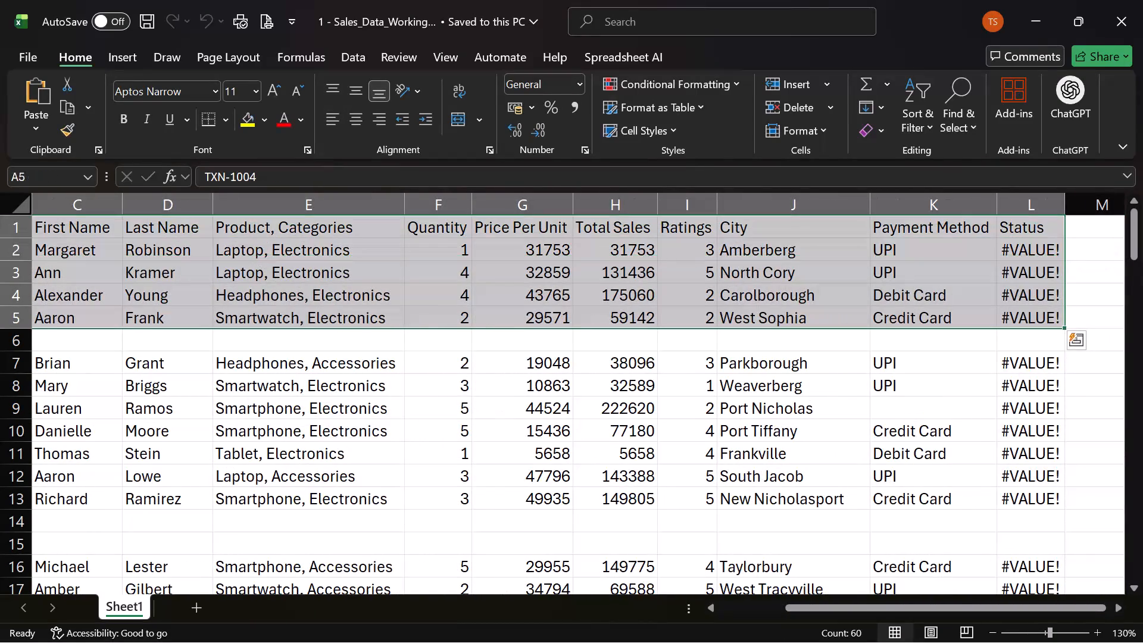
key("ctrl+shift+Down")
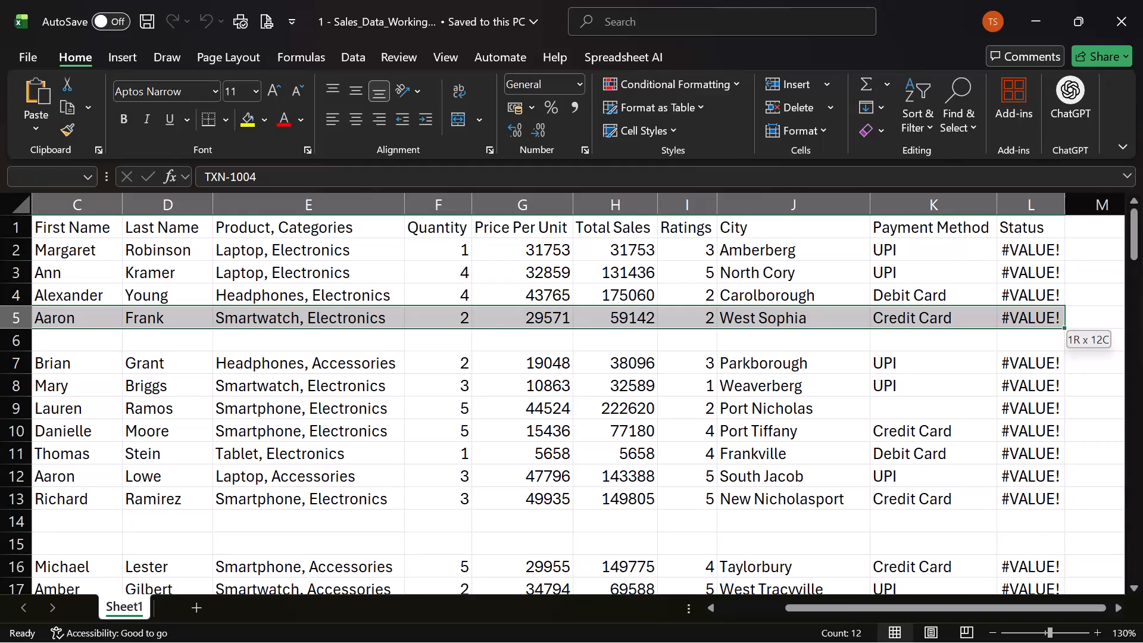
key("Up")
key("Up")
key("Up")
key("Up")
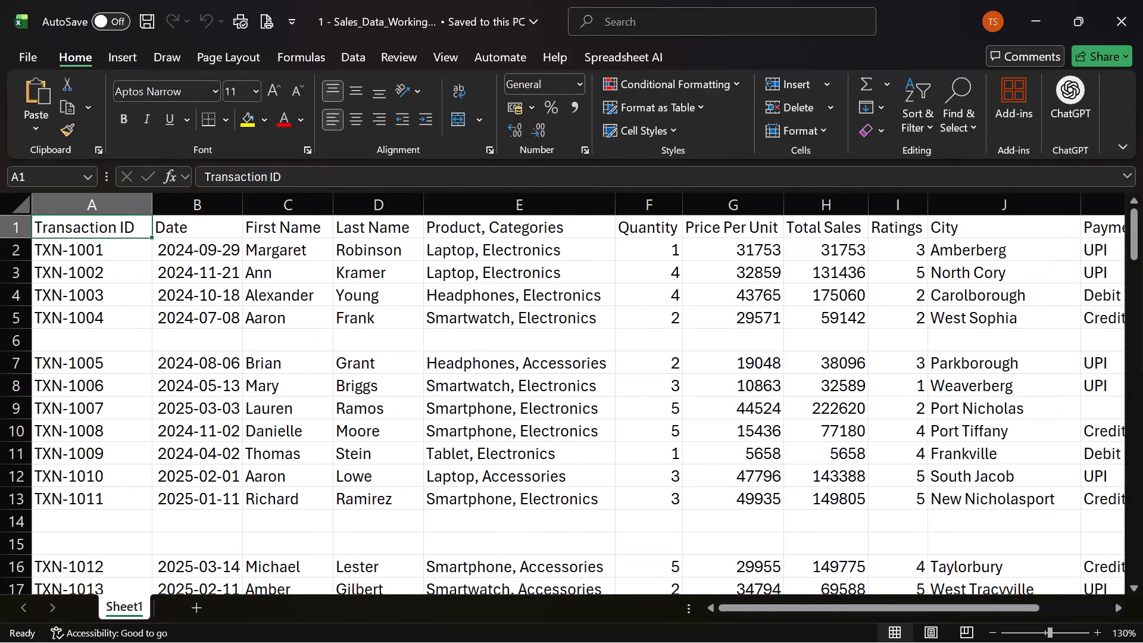
Select the full sales data from the Transaction ID header through row 112, columns A to L, including the blank rows.
key("ctrl+a")
key("shift+Down")
key("shift+Down")
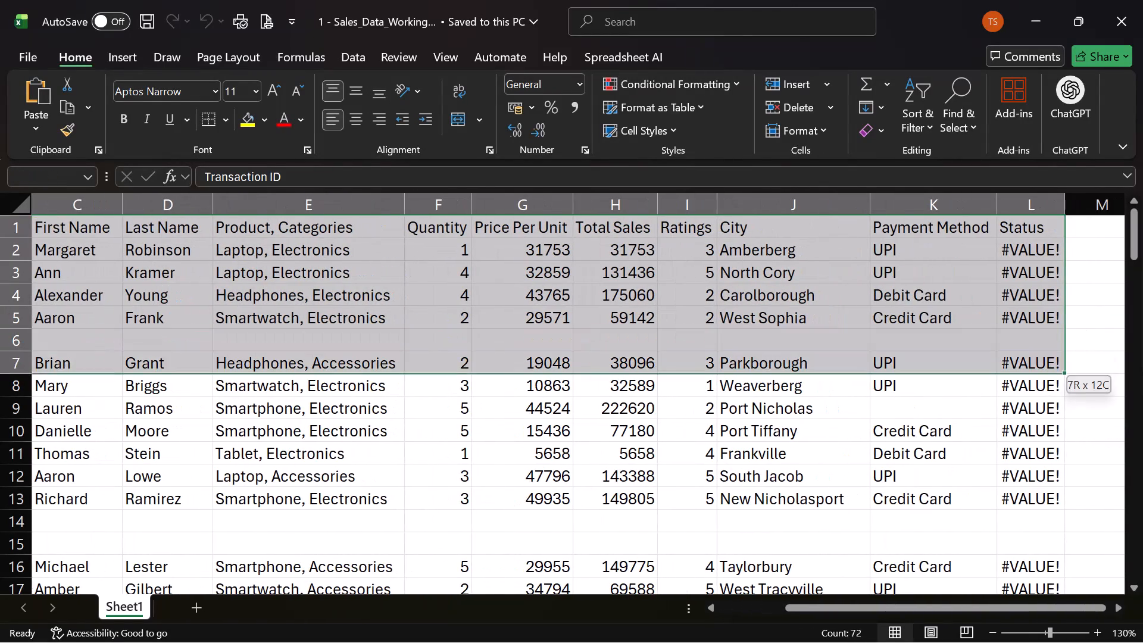
key("shift+Down")
key("shift+Down")
key("shift+Down")
key("shift+Down")
key("ctrl+shift+Down")
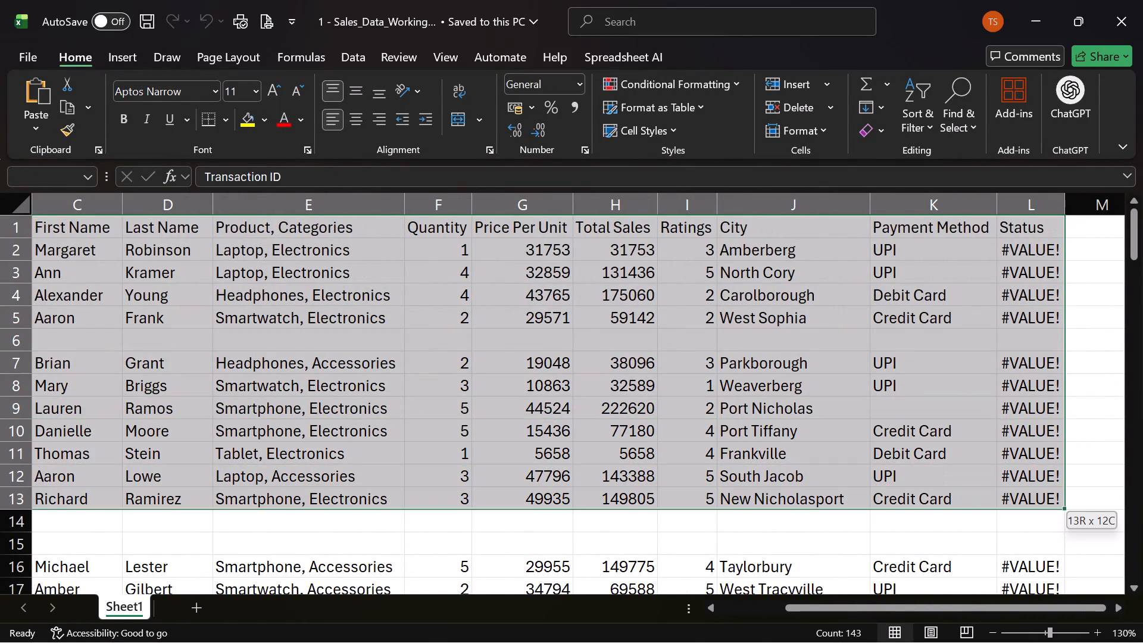
key("ctrl+shift+Down")
key("ctrl+shift+Down")
key("ctrl+shift+Down")
key("ctrl+shift+Down")
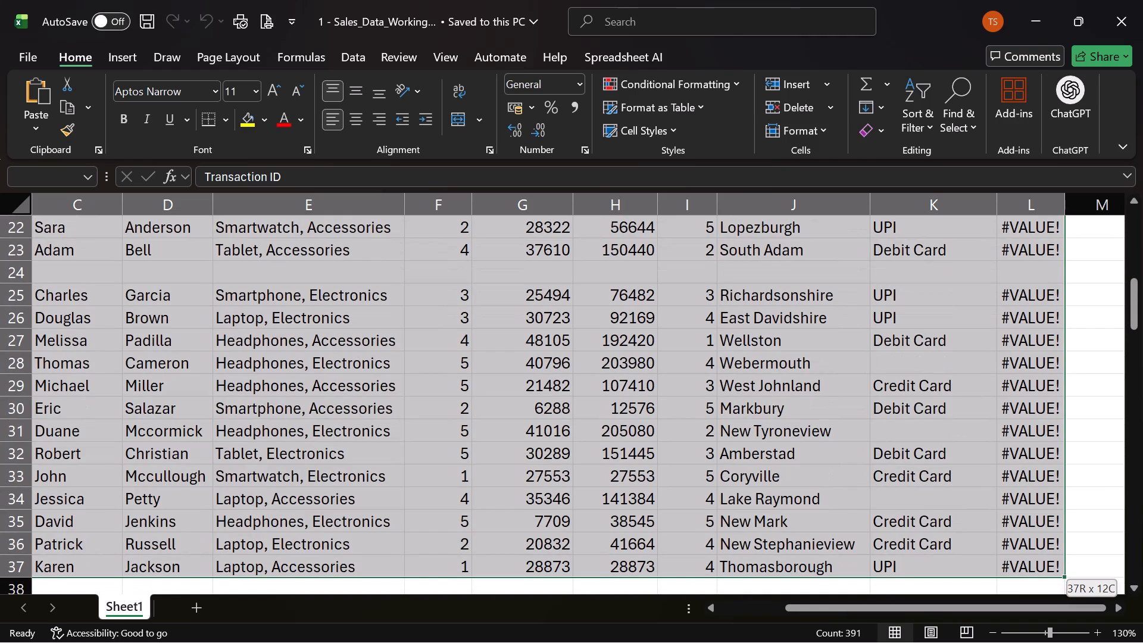
key("ctrl+shift+Down")
key("ctrl+shift+Down")
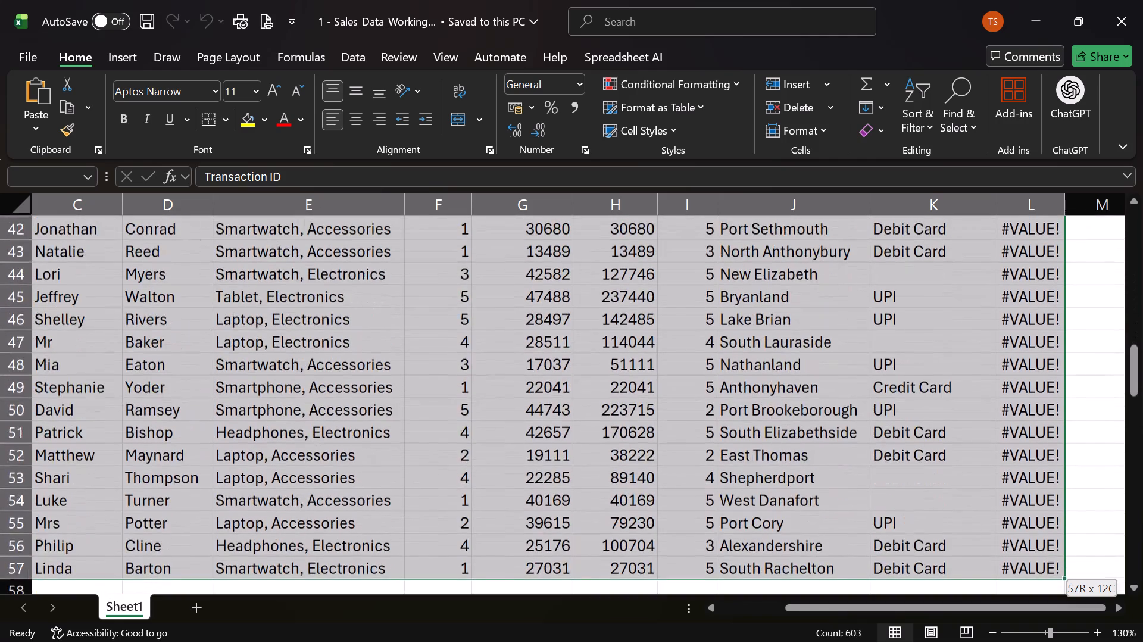
key("ctrl+shift+Down")
key("ctrl+shift+Down")
key("ctrl+shift+Down")
key("ctrl+shift+Down")
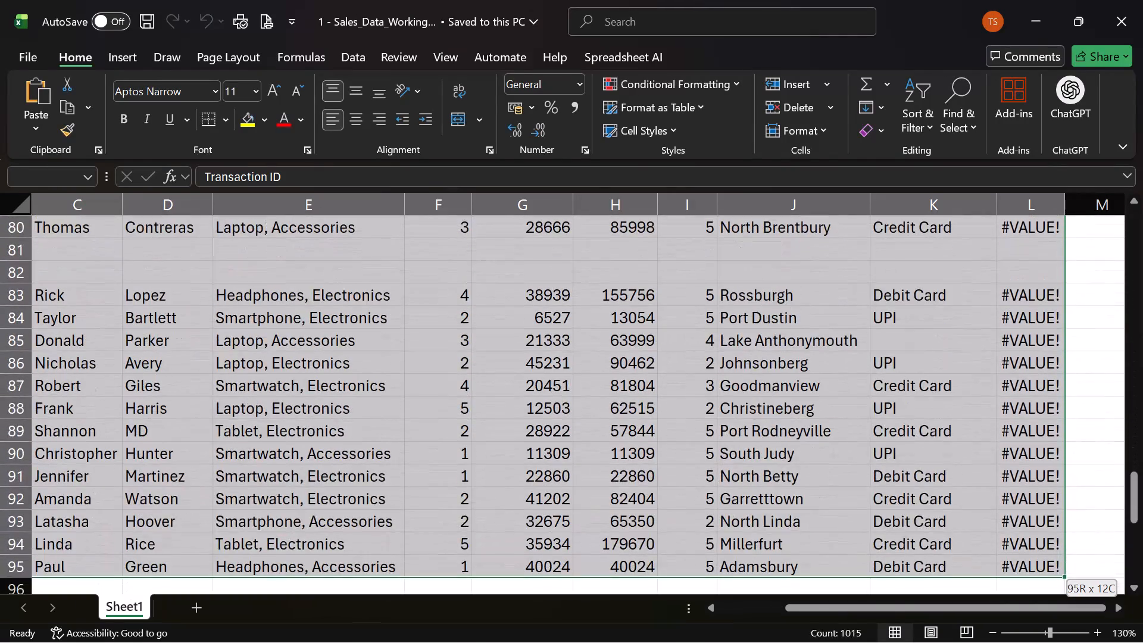
key("ctrl+shift+Down")
key("ctrl+shift+Down")
key("ctrl+shift+Down")
key("ctrl+shift+Down")
key("ctrl+shift+Down")
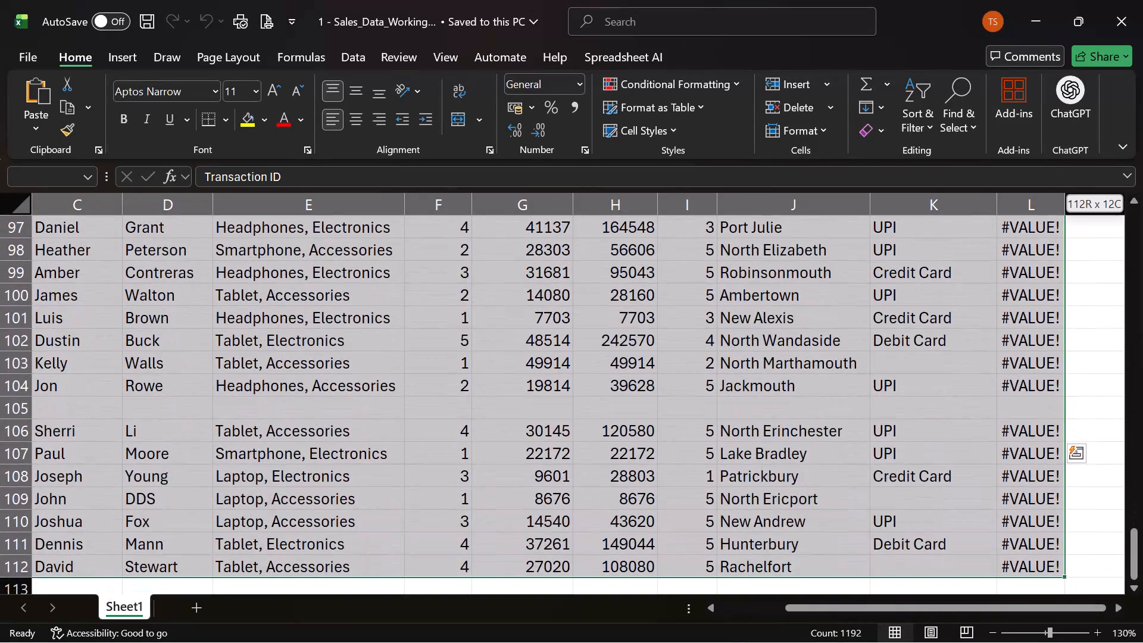
key("ctrl+shift+Down")
key("ctrl+shift+Up")
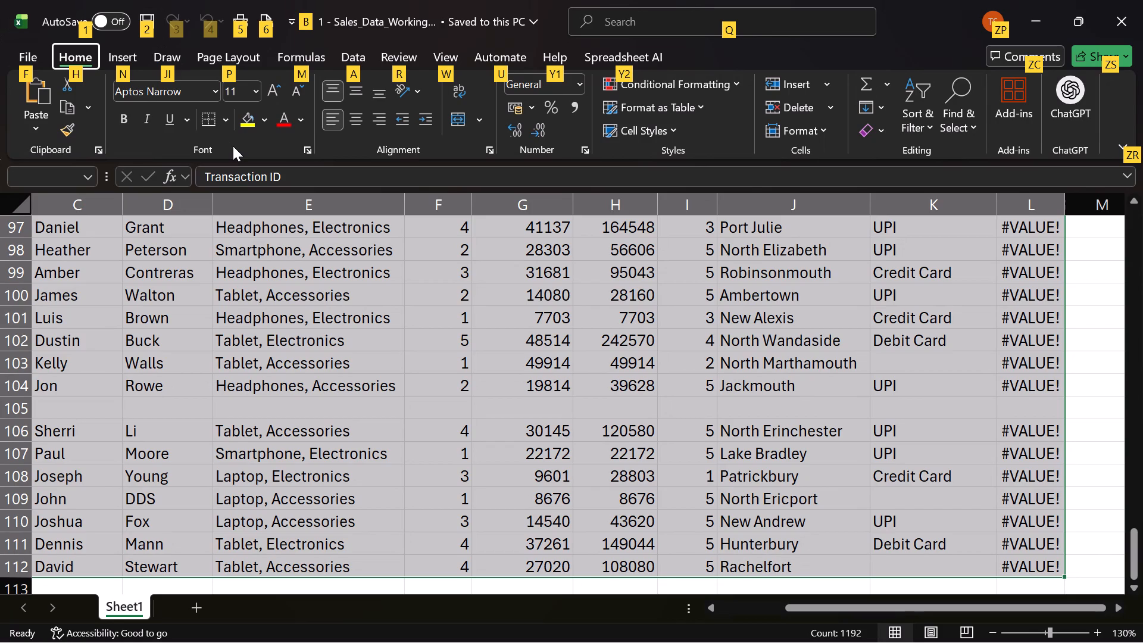
Open the Get Data (Preview) source chooser and look through the available data source types.
key("a")
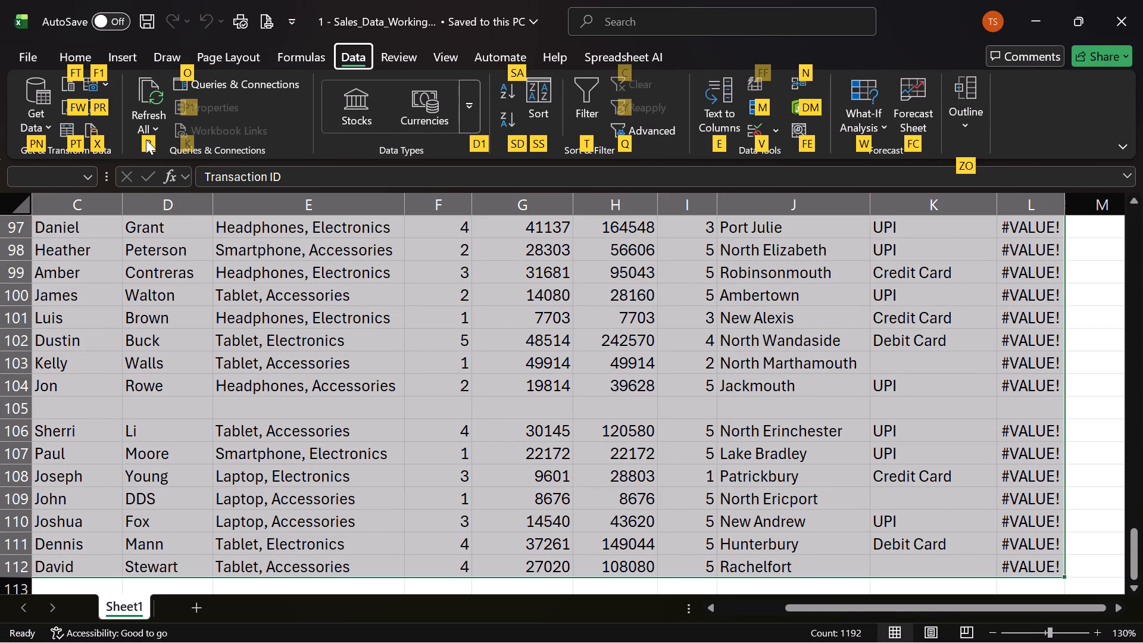
left_click(44, 127)
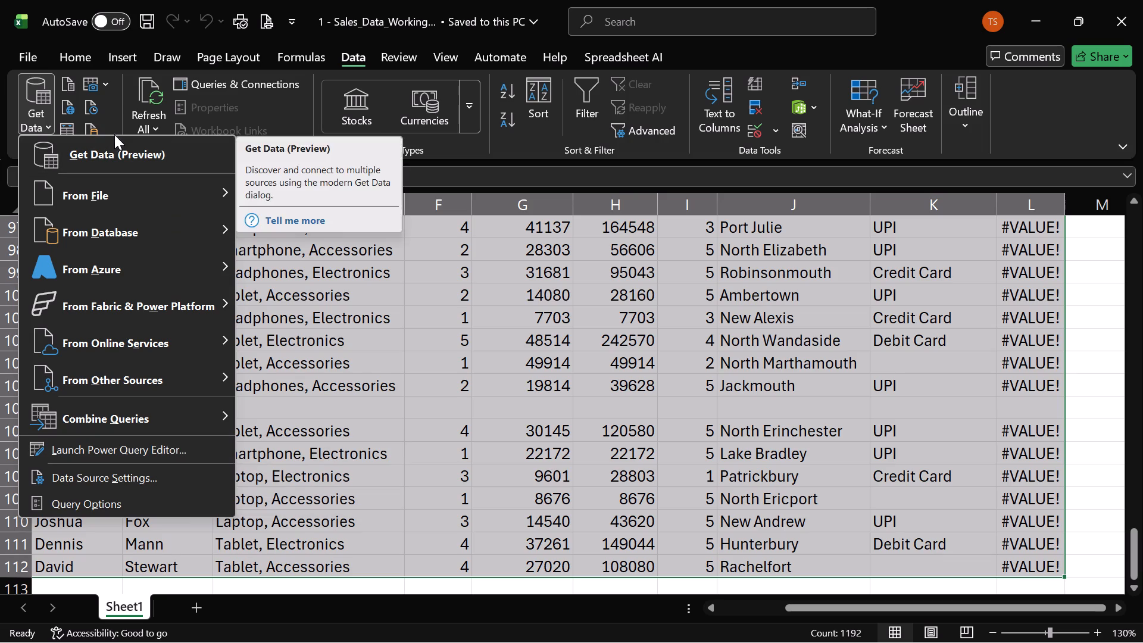
left_click(115, 163)
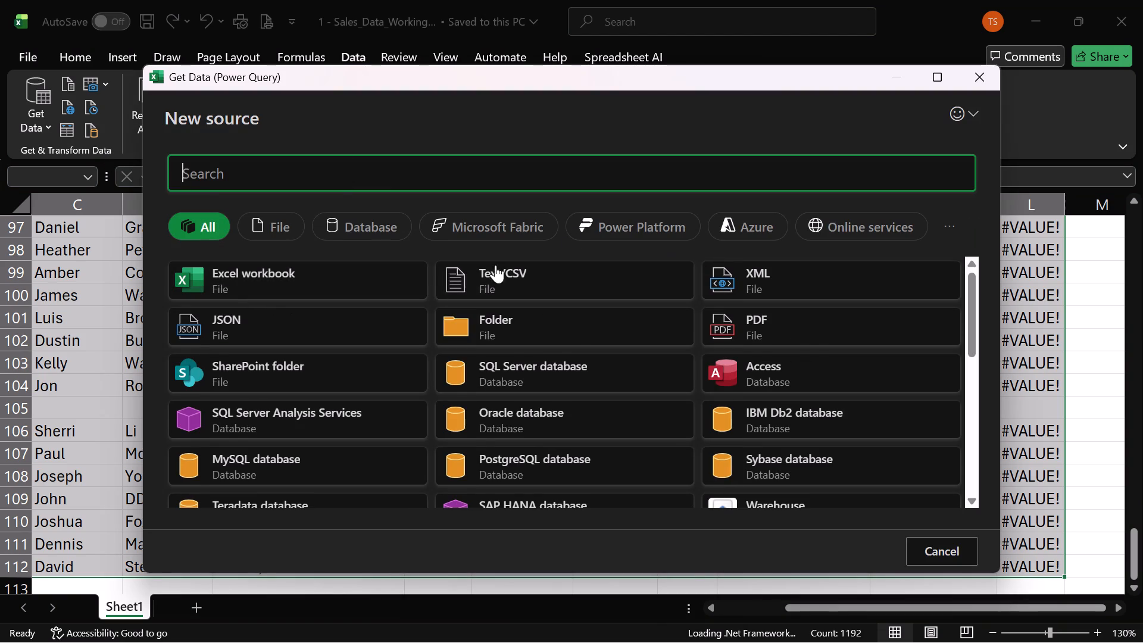
scroll(479, 453, "right", 1)
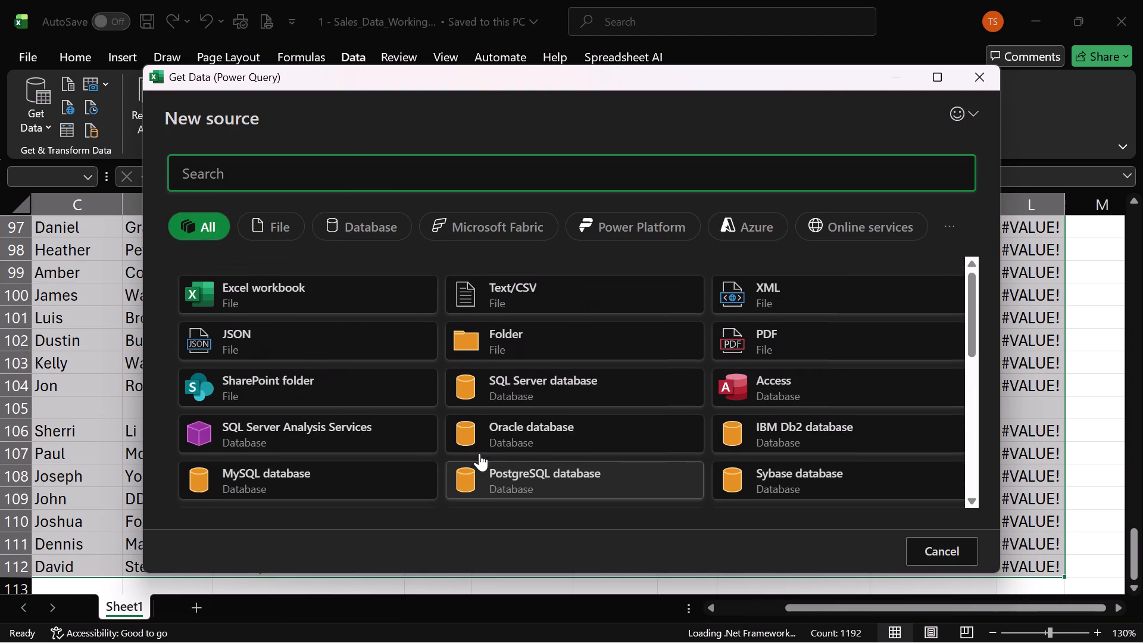
scroll(479, 453, "right", 1)
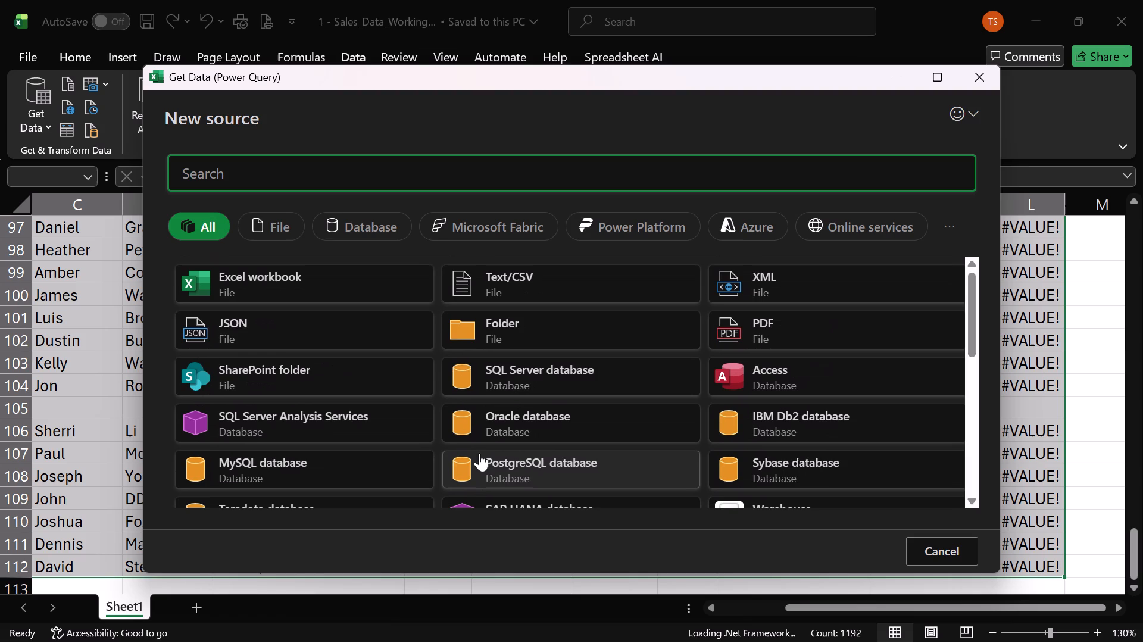
scroll(491, 436, "down", 1)
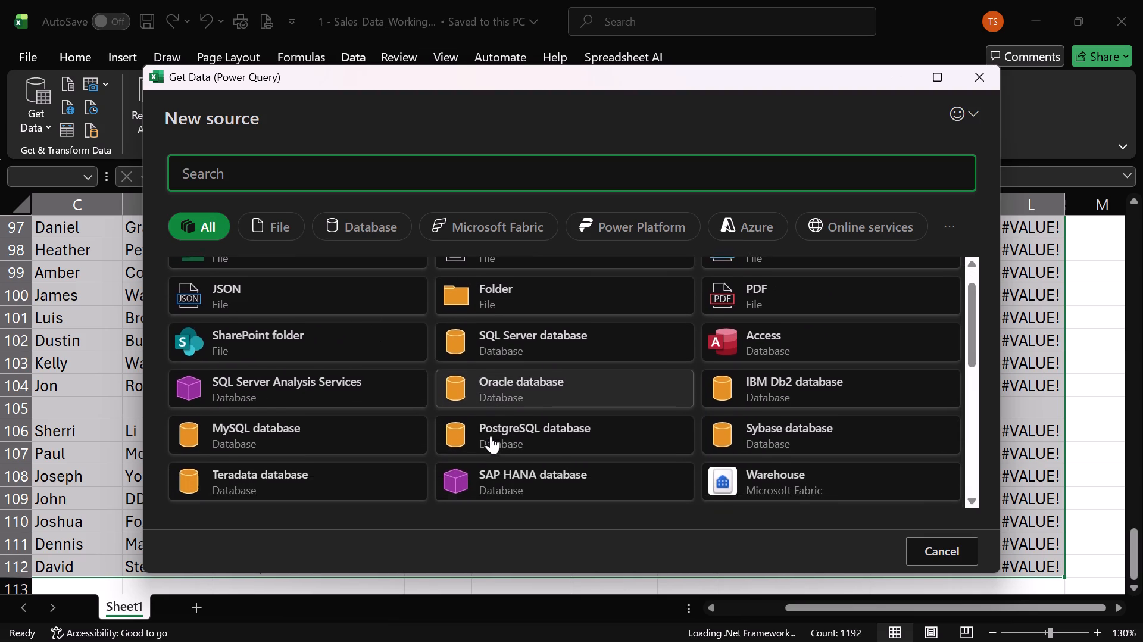
scroll(491, 436, "down", 2)
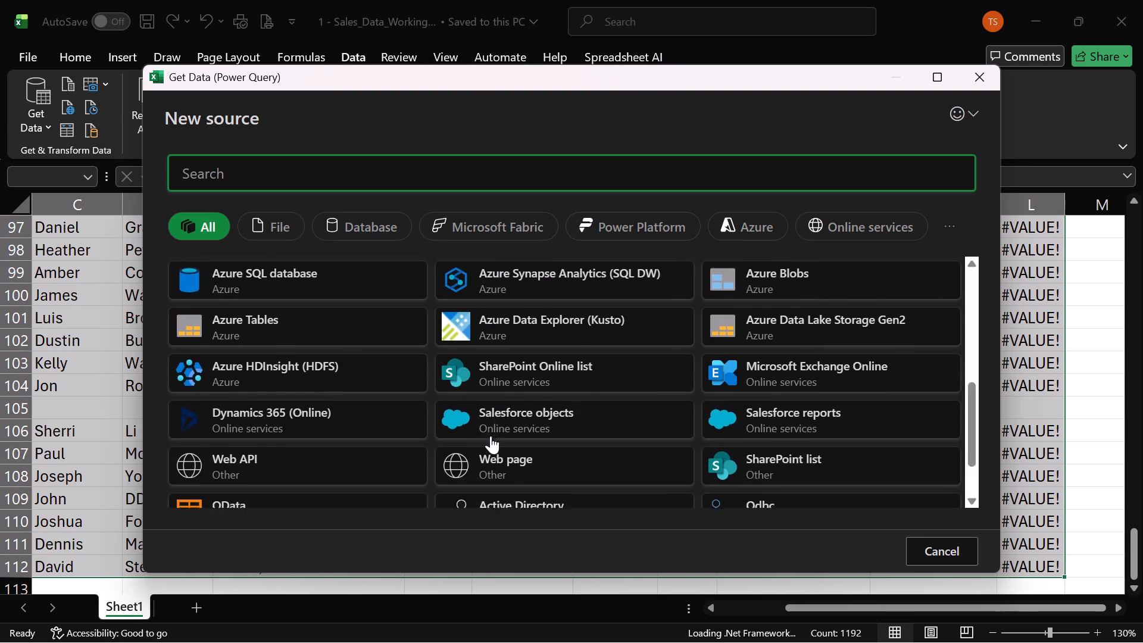
scroll(491, 436, "down", 2)
scroll(491, 436, "up", 1)
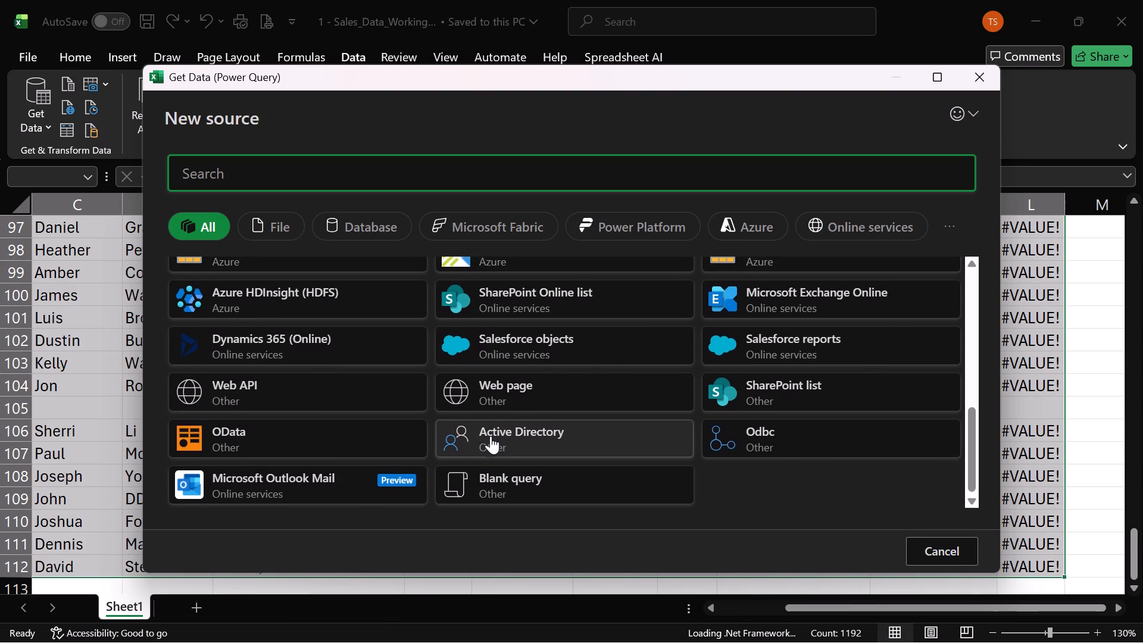
scroll(491, 436, "up", 3)
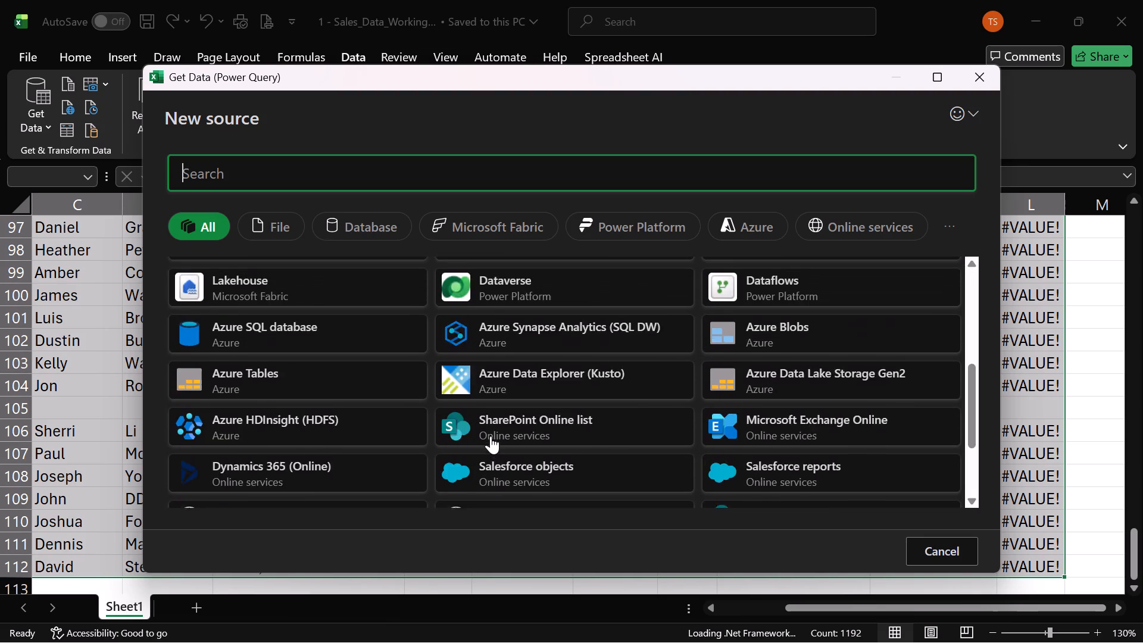
scroll(491, 436, "up", 1)
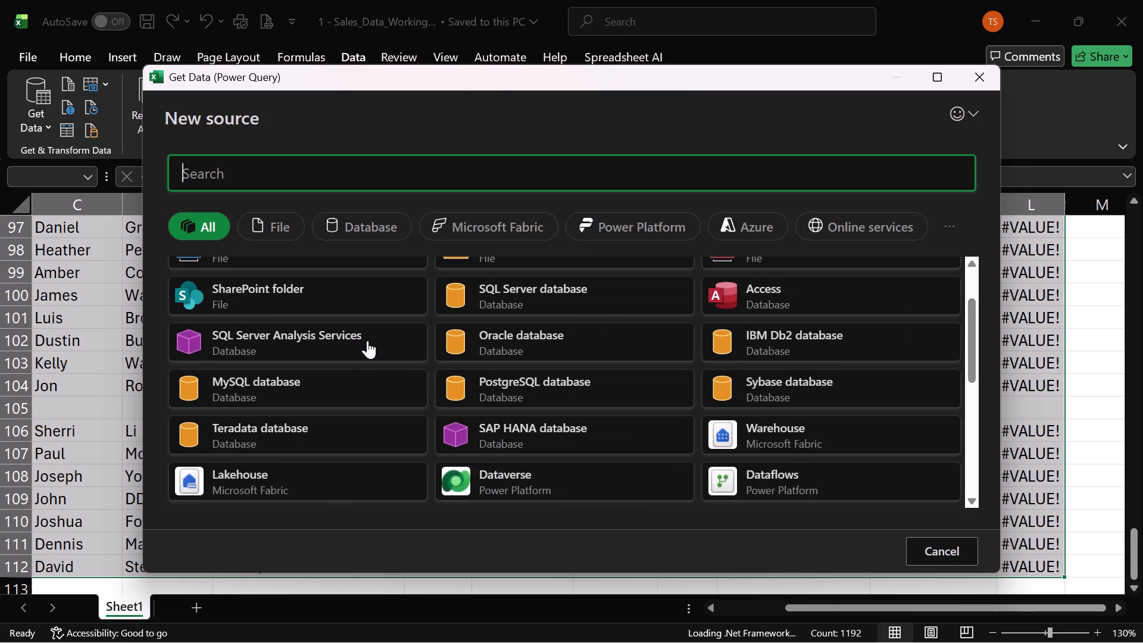
scroll(367, 341, "up", 1)
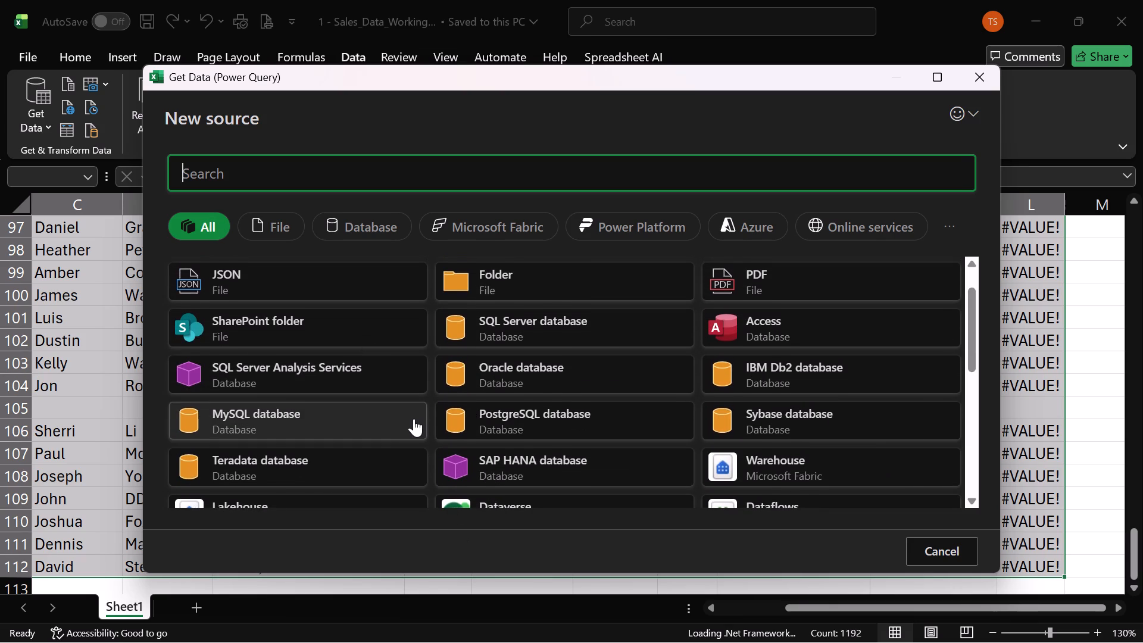
scroll(414, 419, "up", 2)
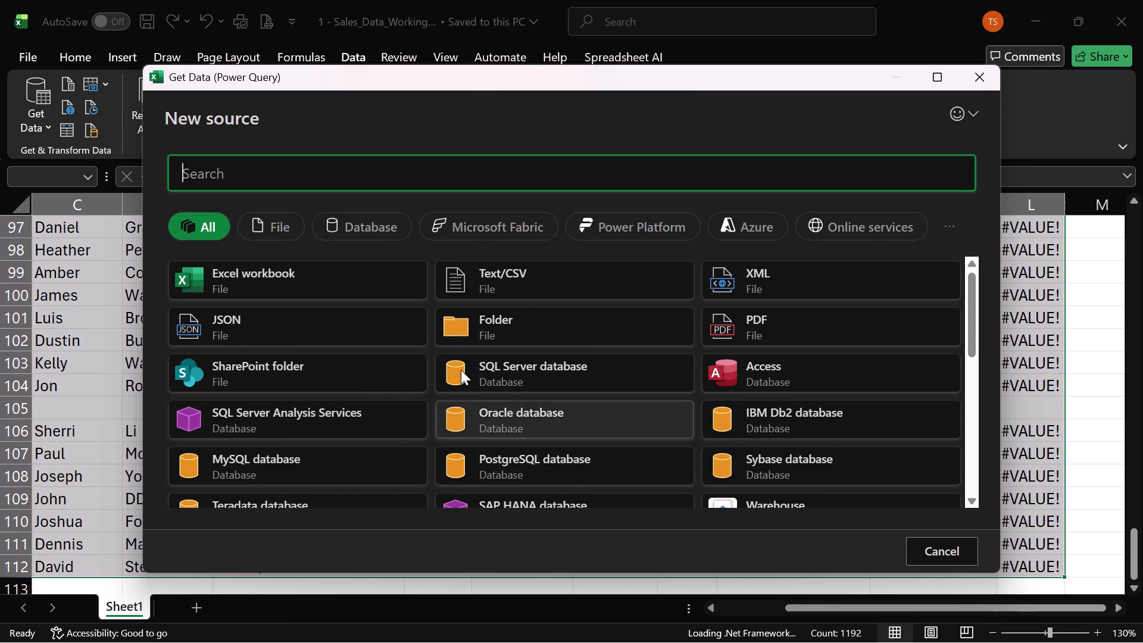
scroll(576, 414, "down", 1)
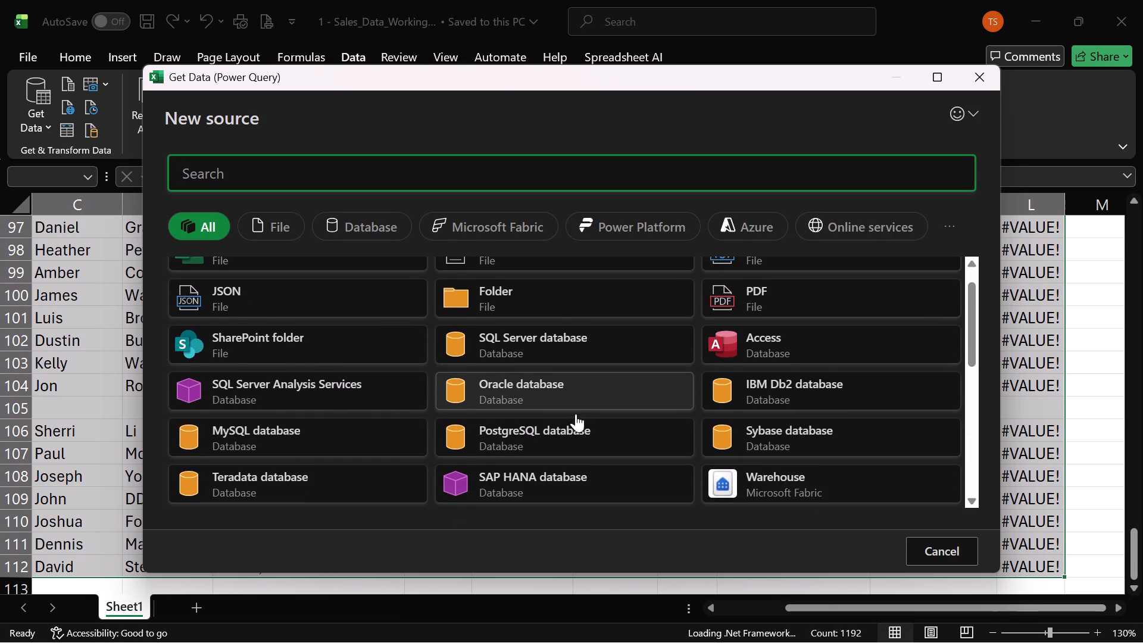
scroll(576, 414, "down", 1)
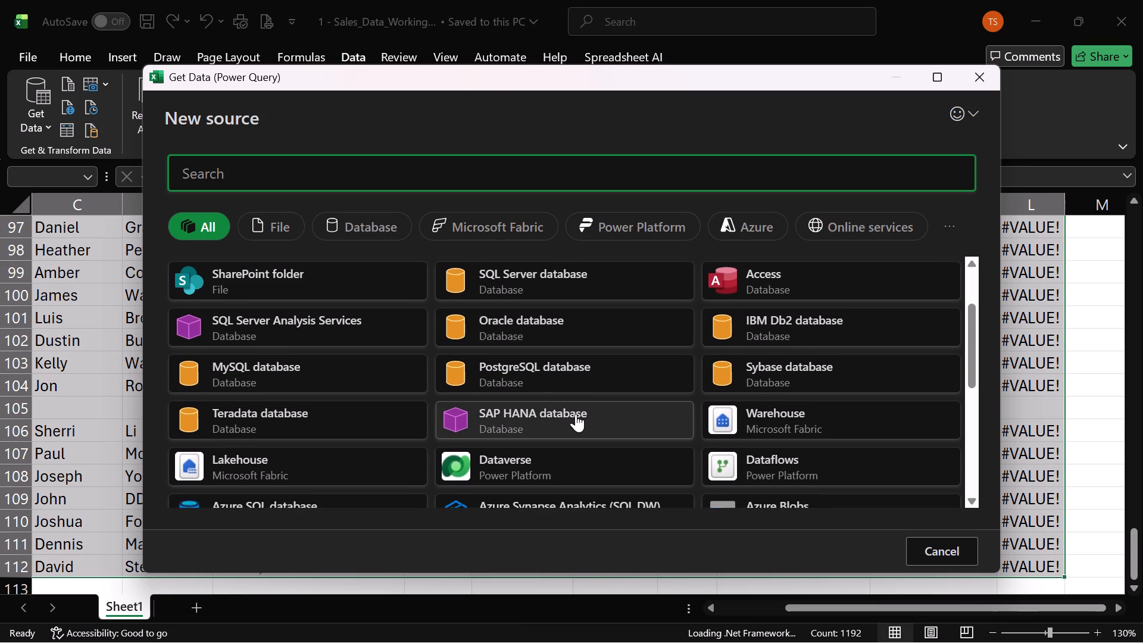
scroll(492, 386, "up", 1)
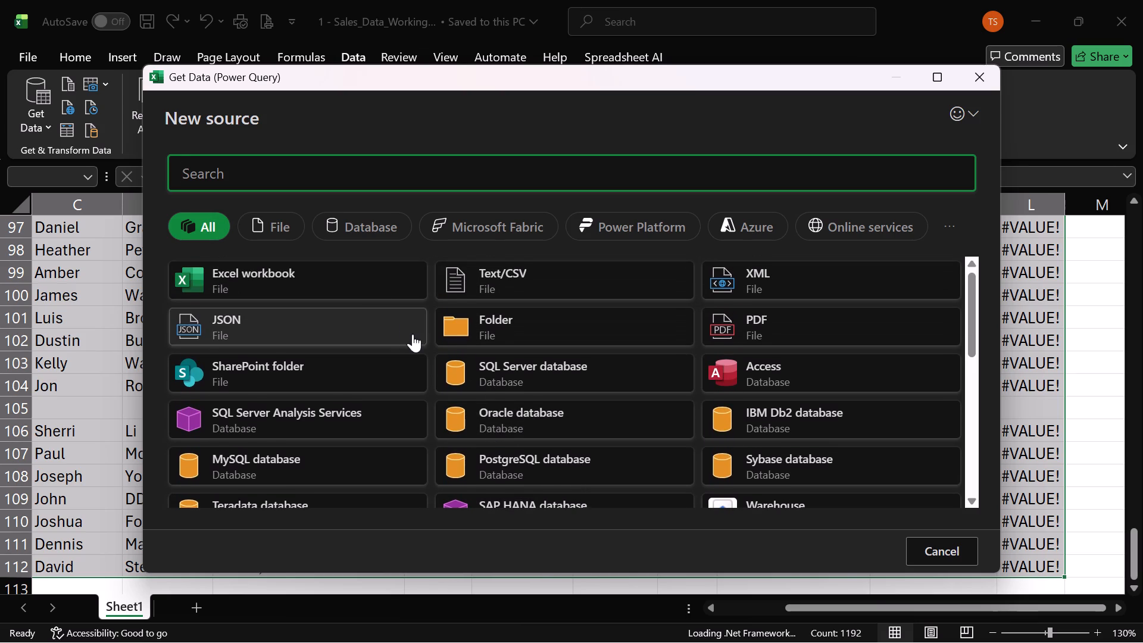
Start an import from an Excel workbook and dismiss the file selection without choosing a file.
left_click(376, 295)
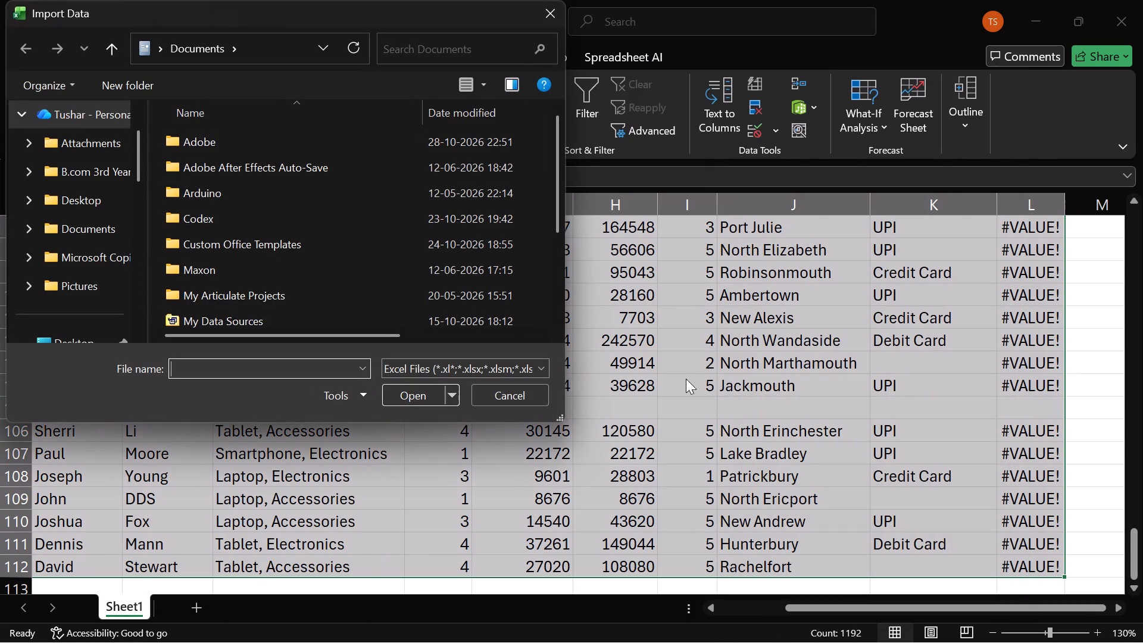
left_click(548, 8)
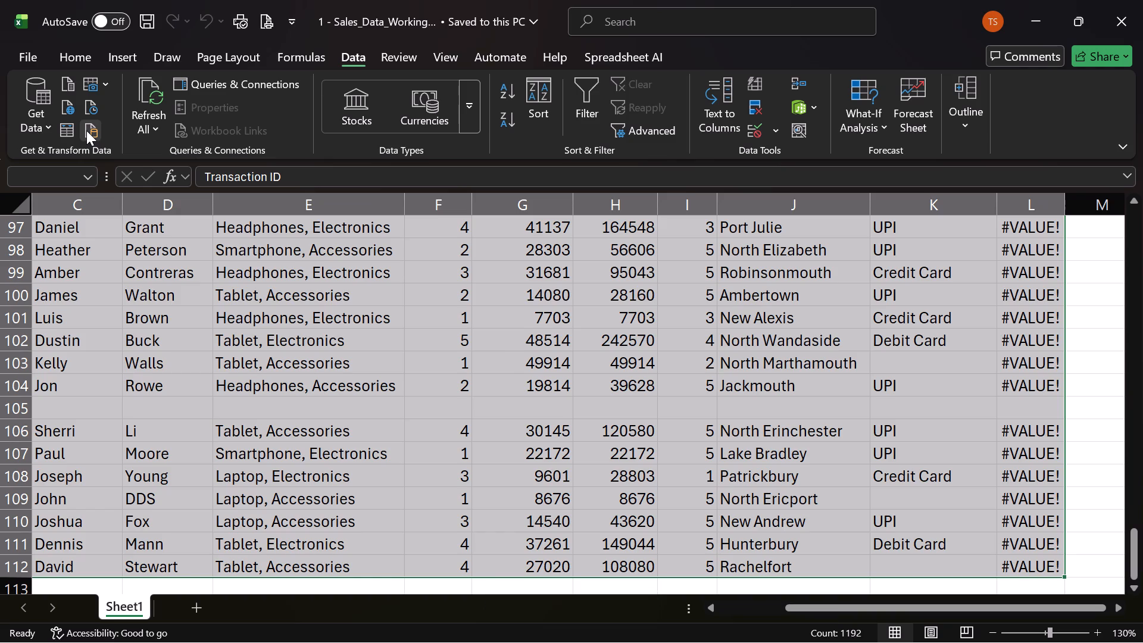
Check the existing data connections and close the list without choosing one.
left_click(86, 130)
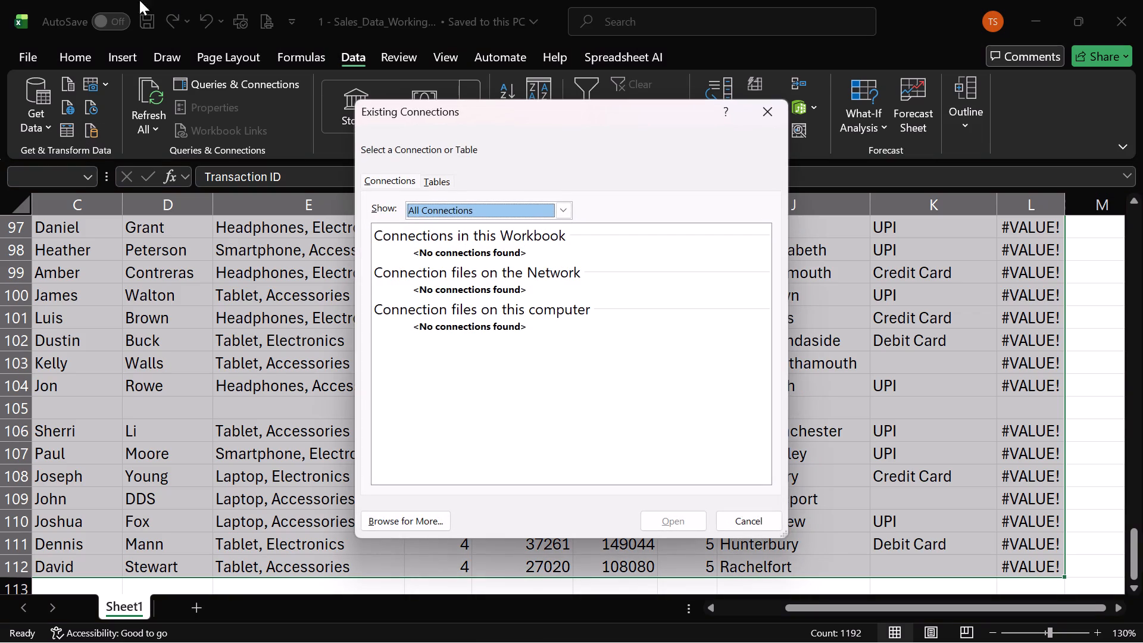
left_click(770, 110)
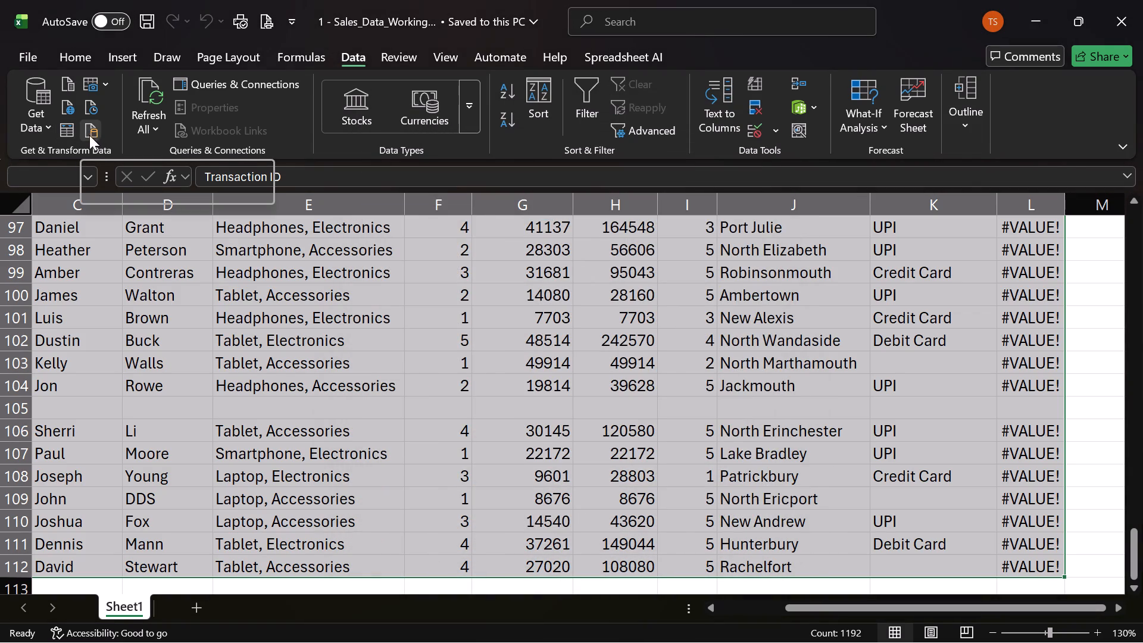
Load the selected range A1:L112 into Power Query as a table named Table1 with headers.
left_click(67, 129)
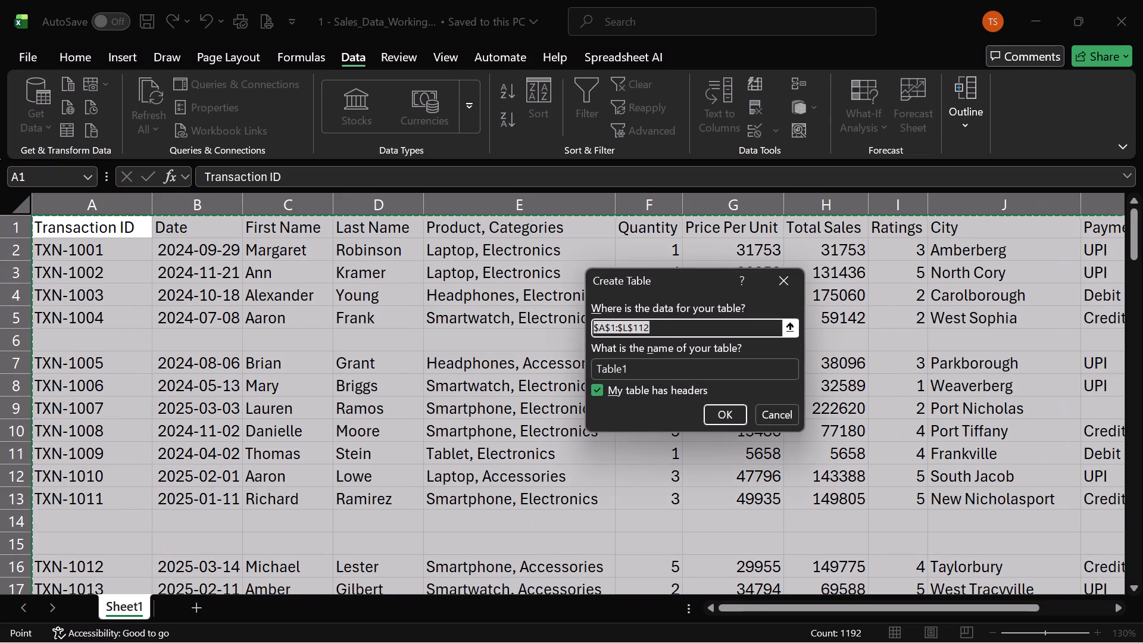
left_click(709, 410)
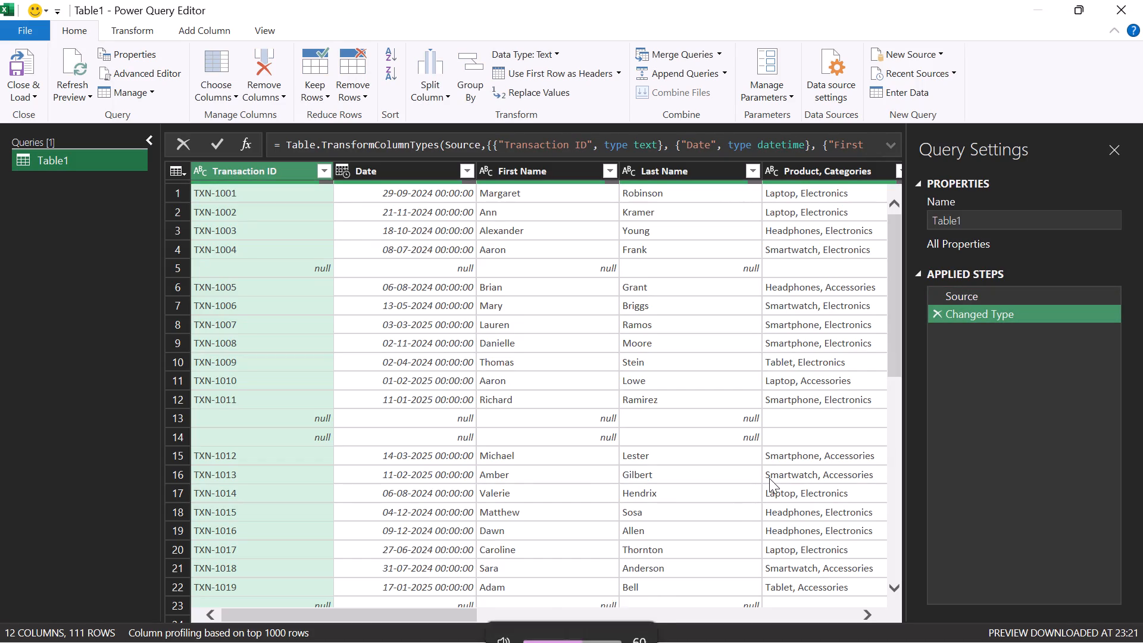
Examine the imported rows in the Power Query preview, checking the date and name columns and the null rows.
left_click(404, 310)
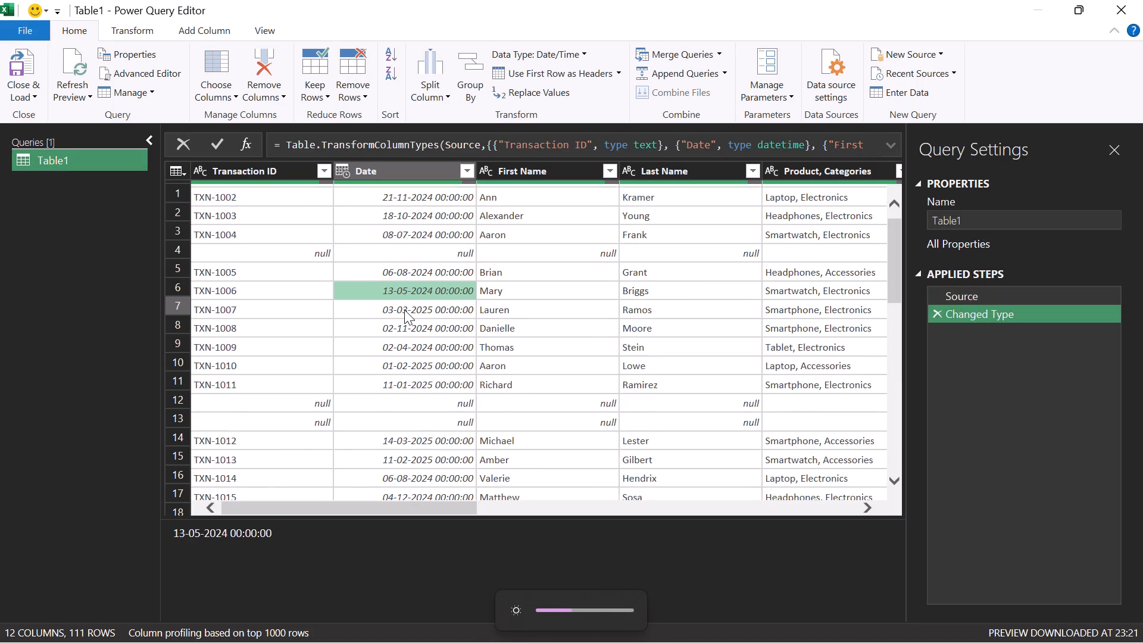
left_click(451, 367)
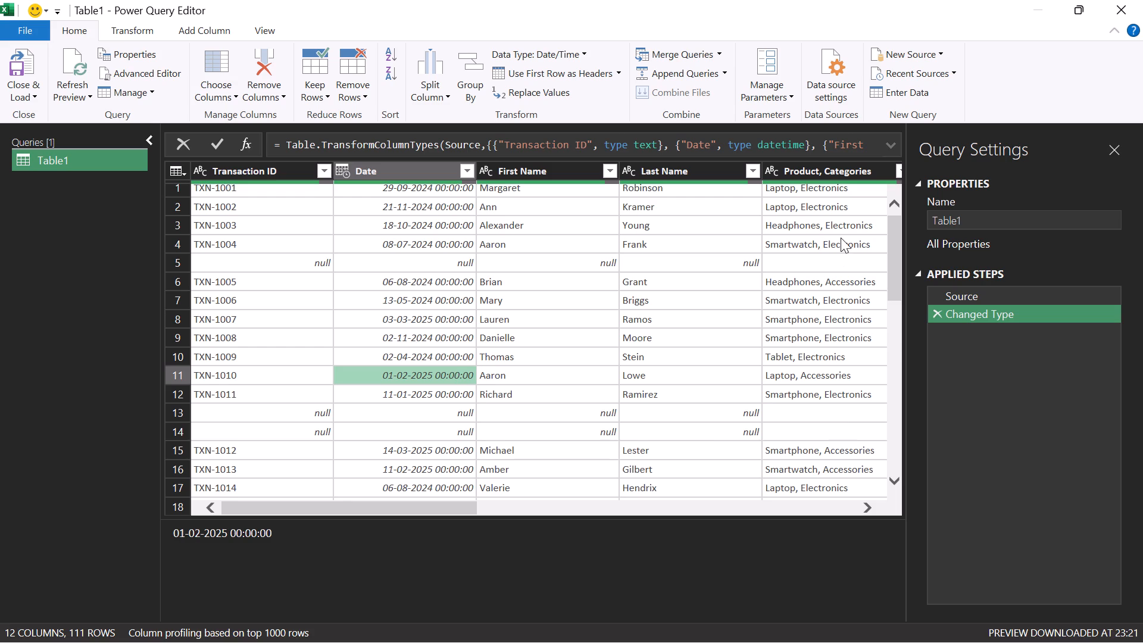
scroll(909, 373, "left", 1)
left_click(724, 333)
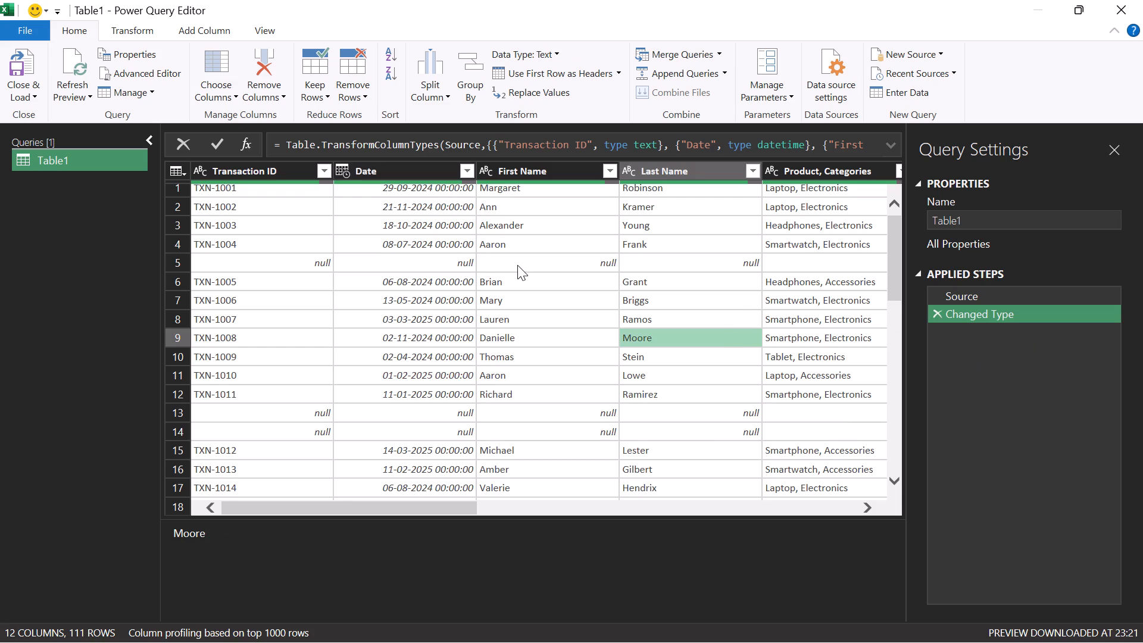
left_click(517, 265)
left_click(462, 288)
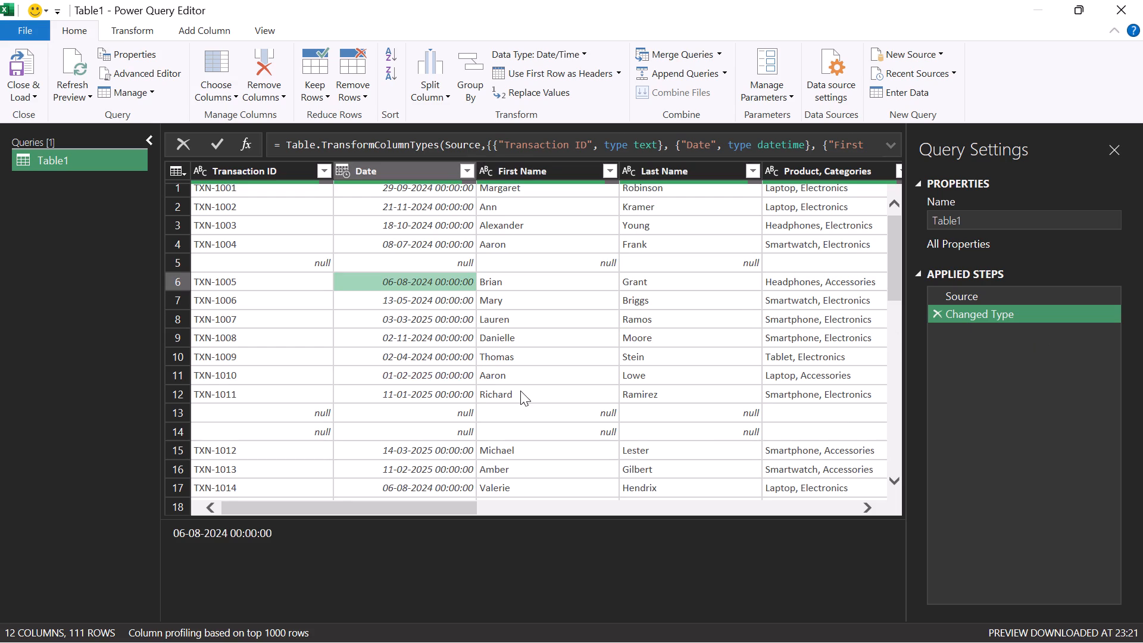
left_click(520, 391)
left_click(435, 324)
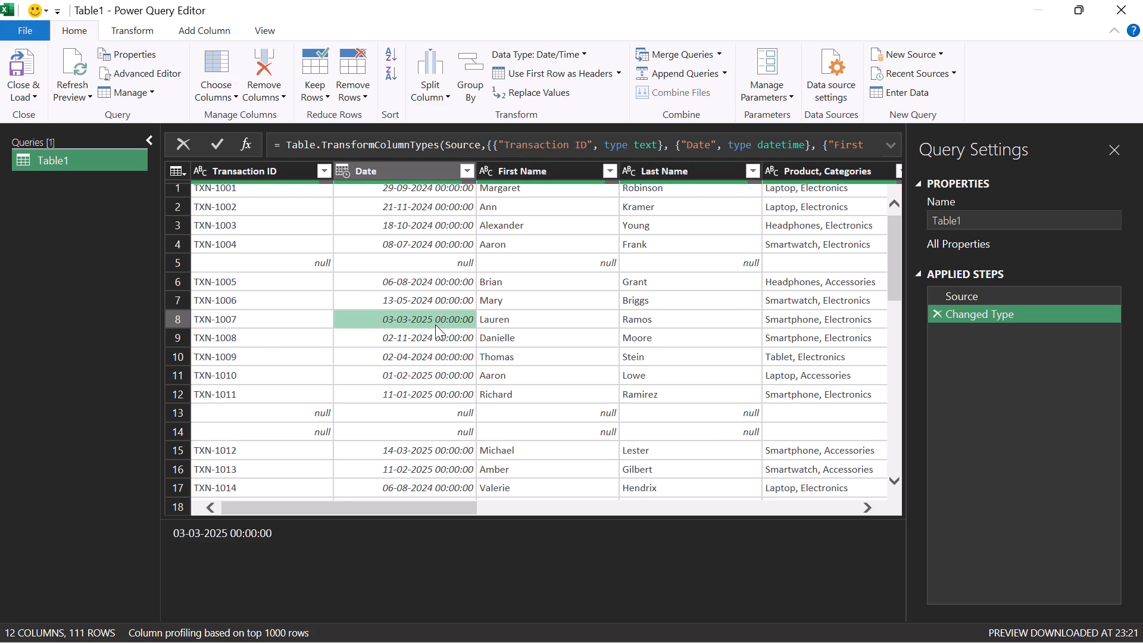
scroll(435, 324, "up", 2)
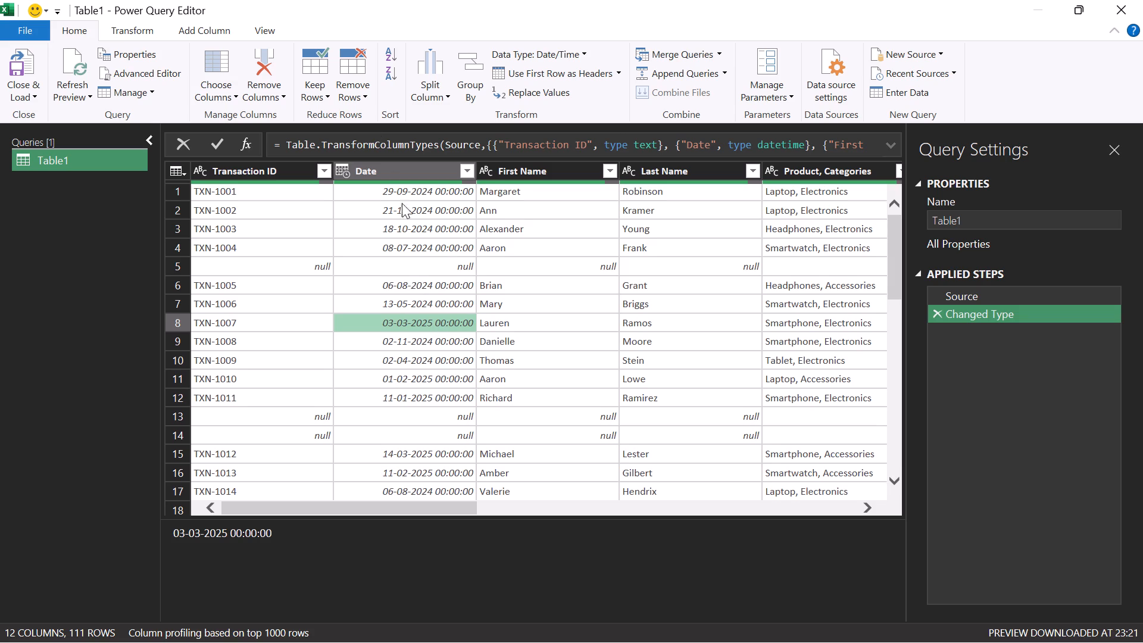
Remove the blank rows from the Table1 query.
left_click(324, 96)
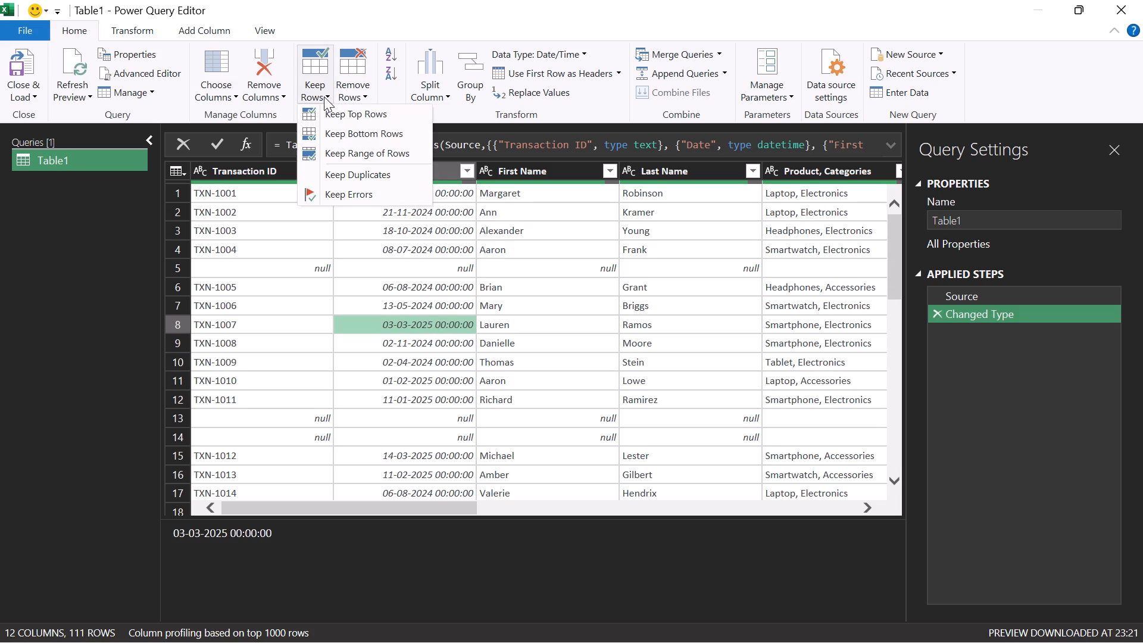
left_click(354, 85)
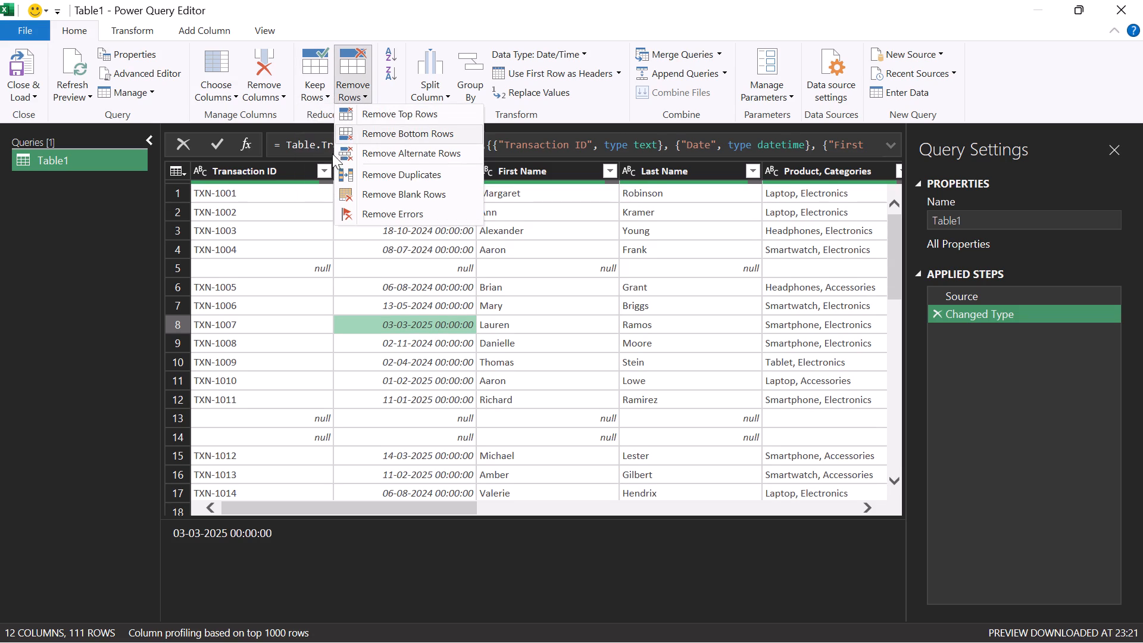
left_click(404, 196)
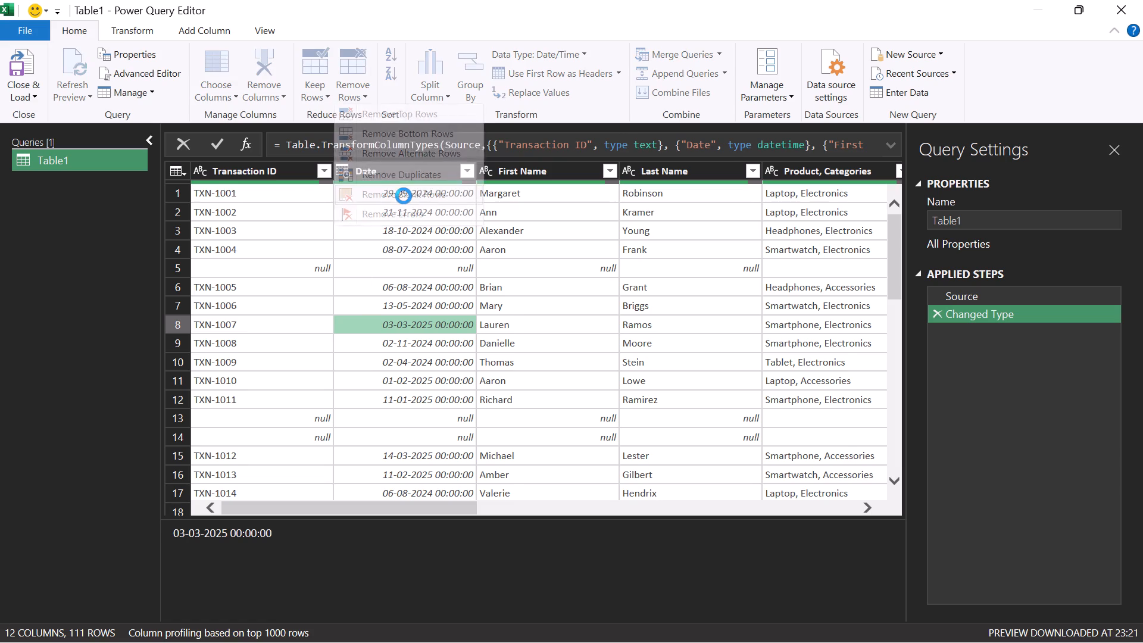
double_click(556, 323)
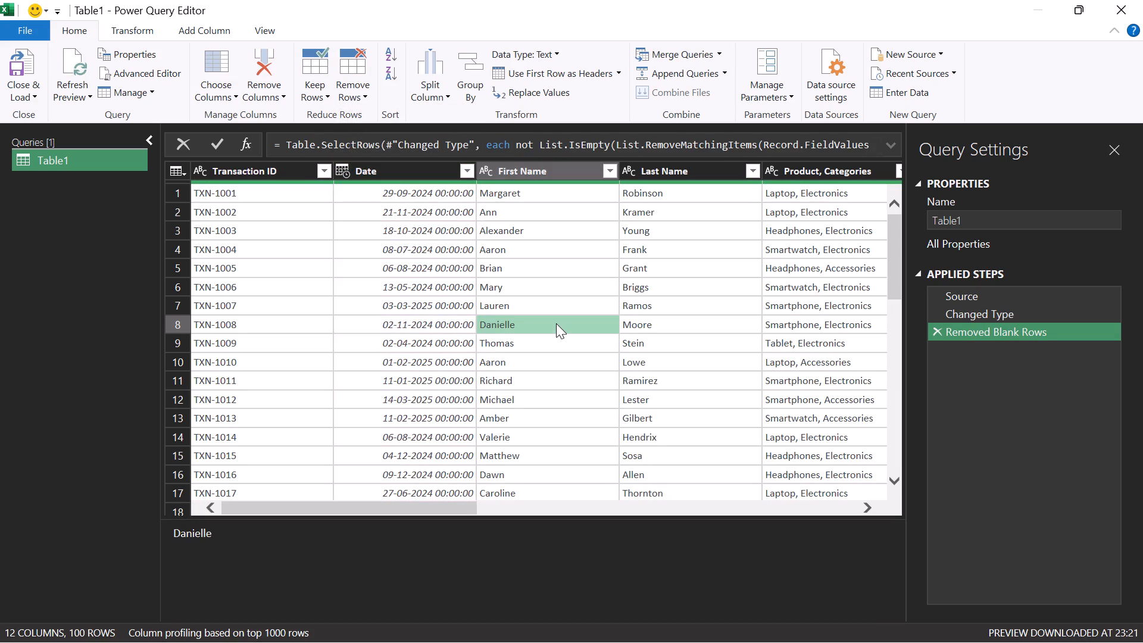
Select all columns of the query and apply Remove Blank Rows a second time.
left_click(376, 267)
key("ctrl+a")
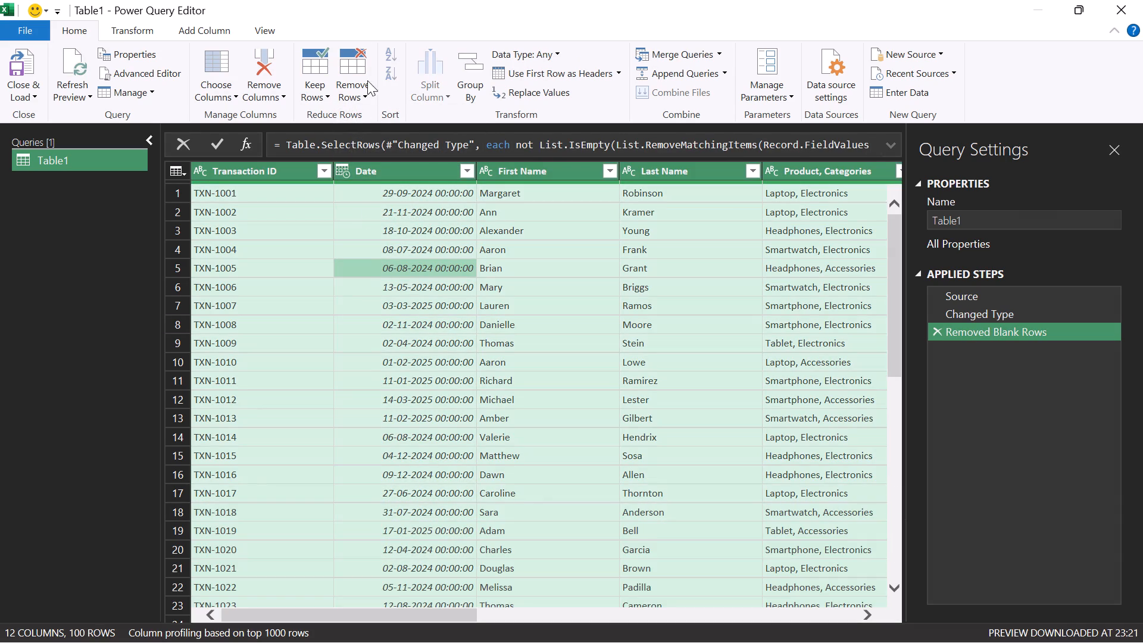
left_click(353, 93)
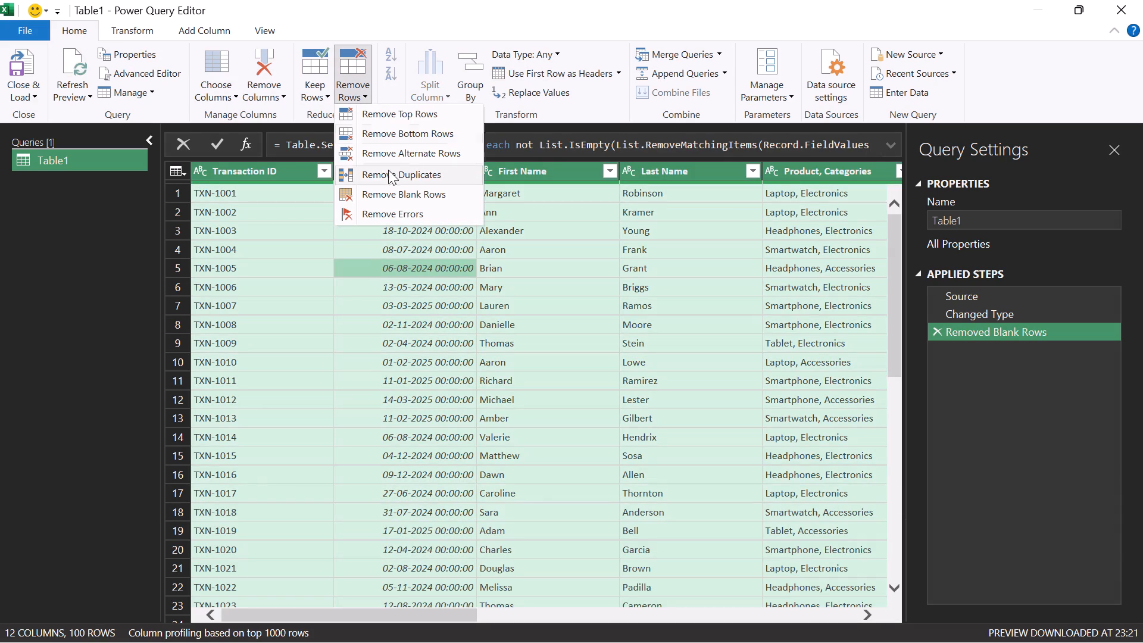
left_click(383, 196)
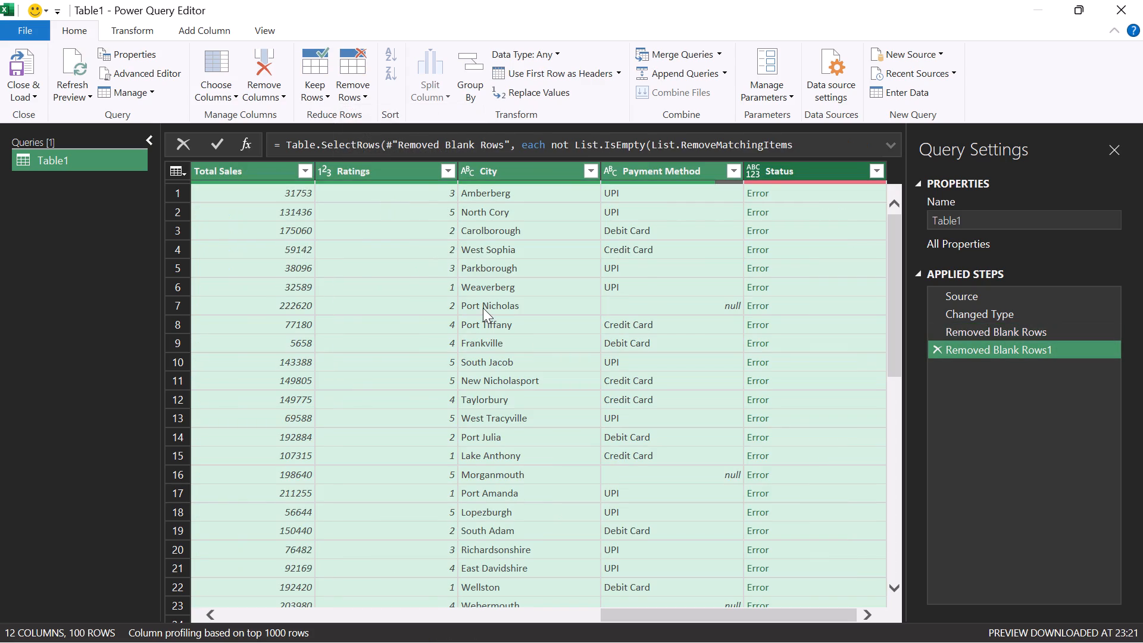
Remove the Status column, which contains only errors, from the query.
scroll(483, 308, "right", 1)
scroll(483, 308, "left", 2)
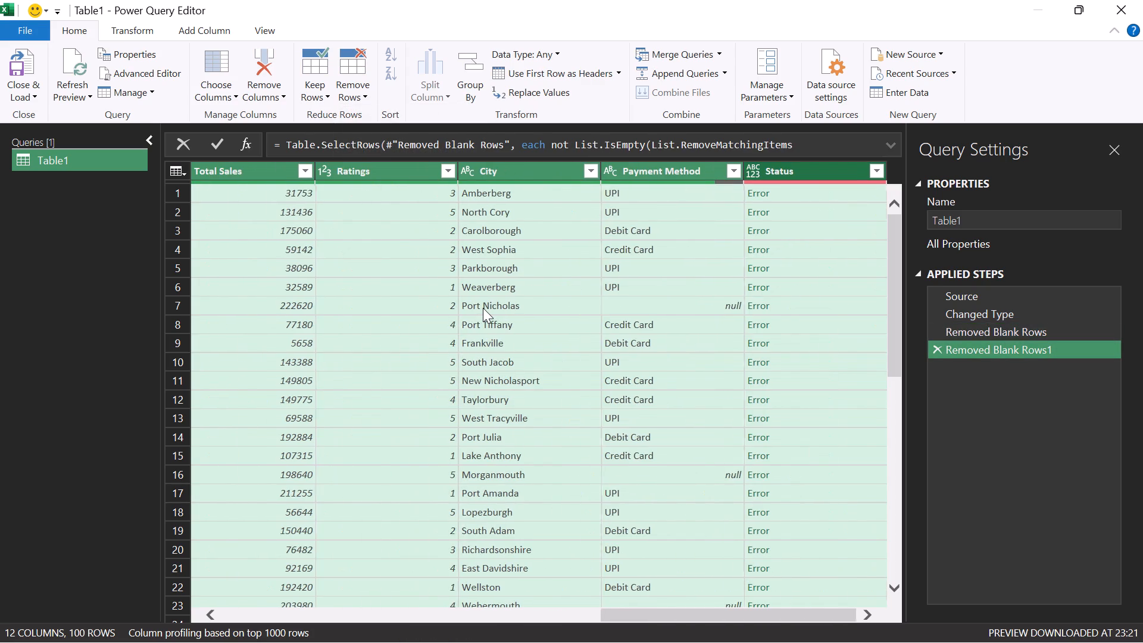
scroll(483, 308, "left", 1)
scroll(483, 308, "right", 8)
left_click(527, 332)
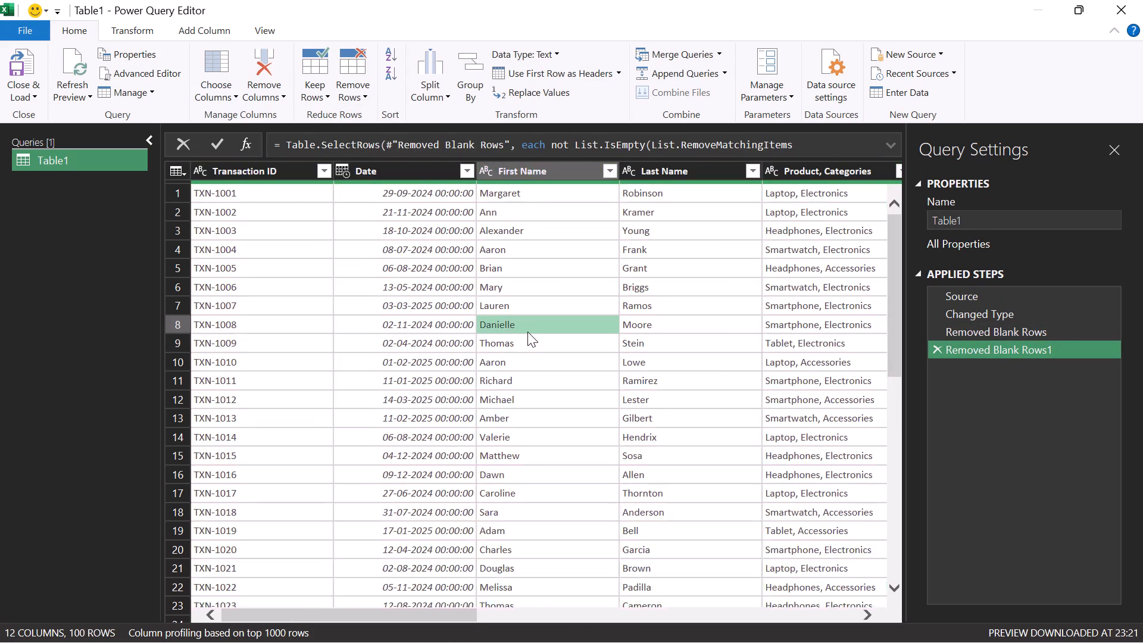
scroll(527, 332, "left", 4)
left_click(826, 166)
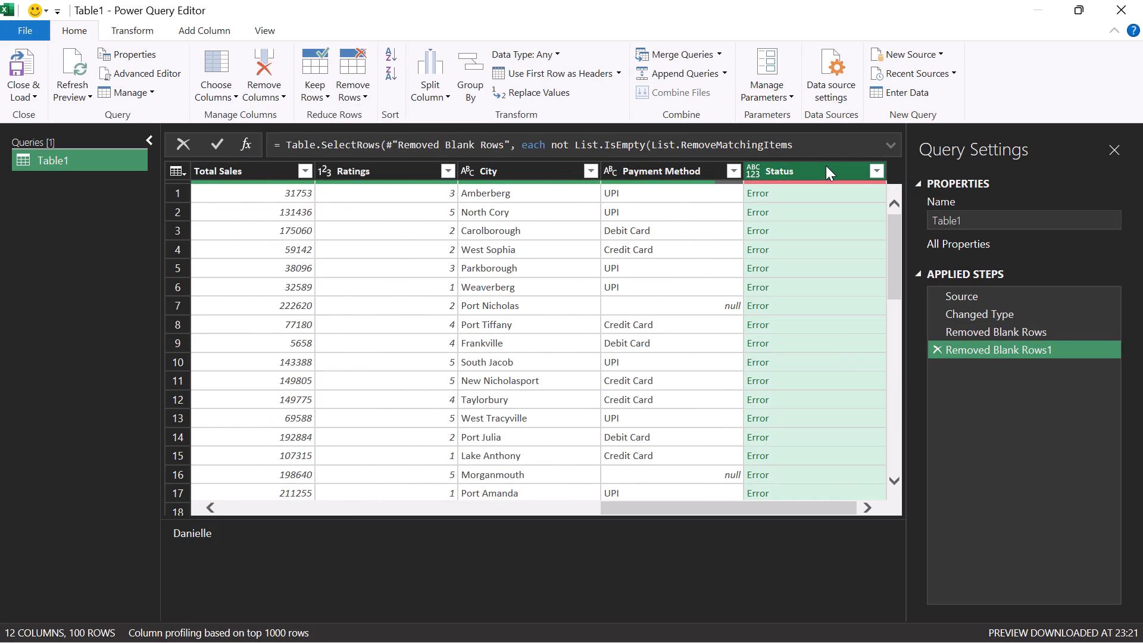
key("ctrl+minus")
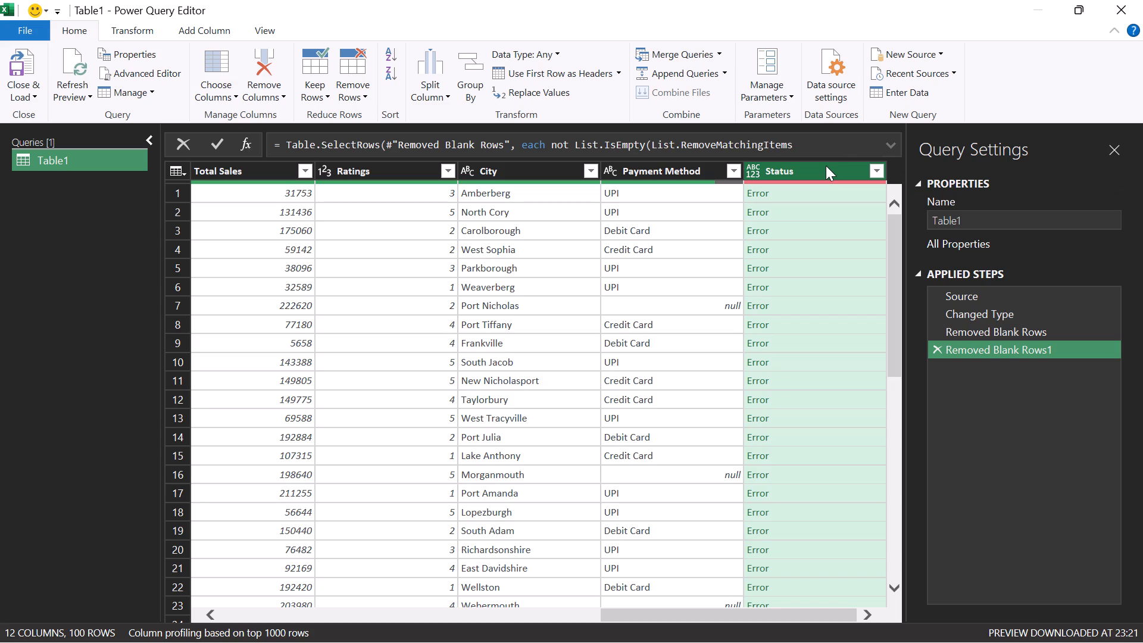
key("ctrl+shift+minus")
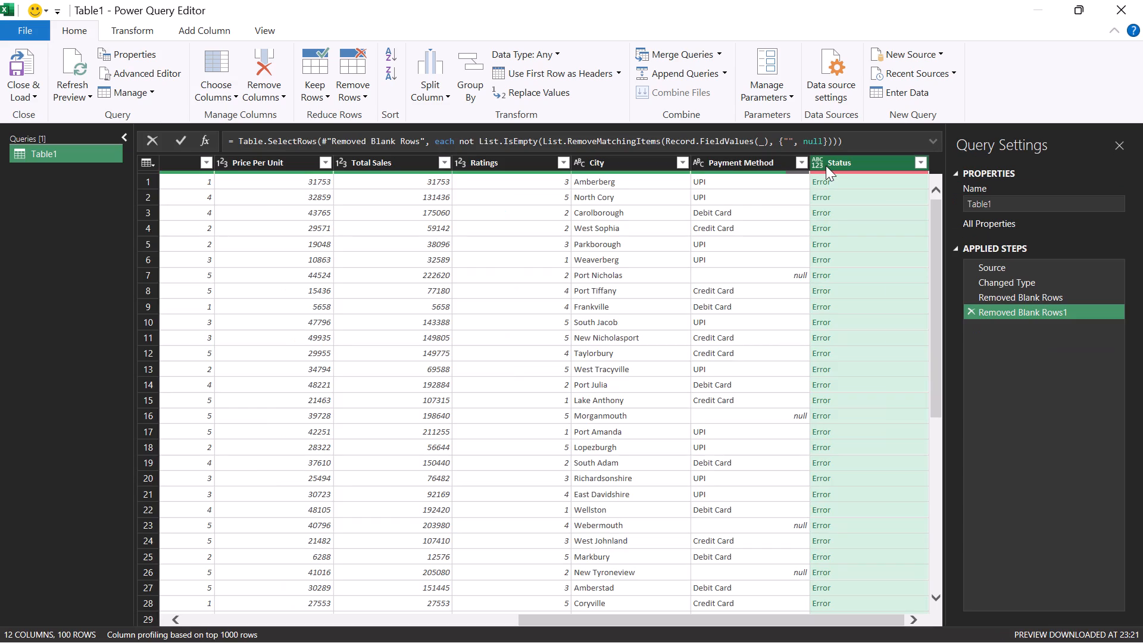
left_click(264, 84)
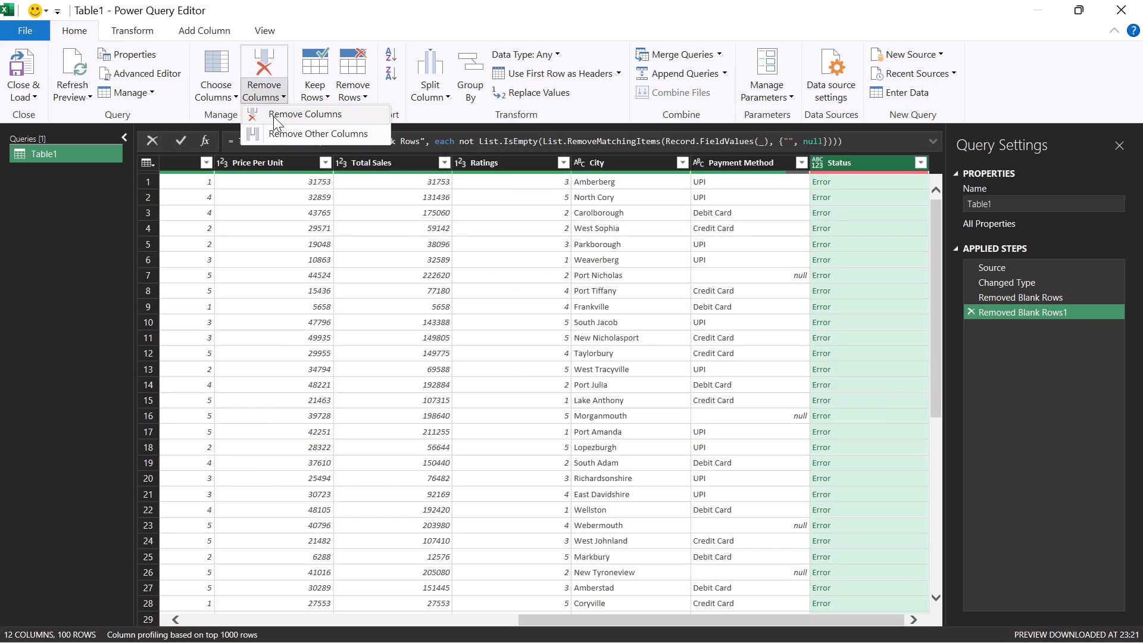
left_click(273, 116)
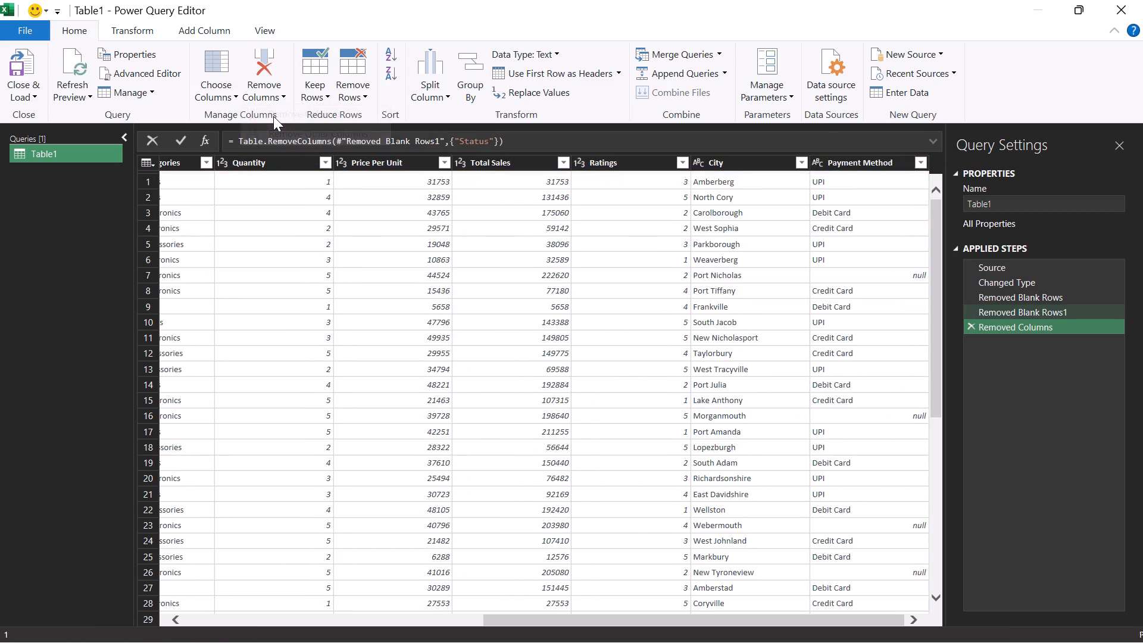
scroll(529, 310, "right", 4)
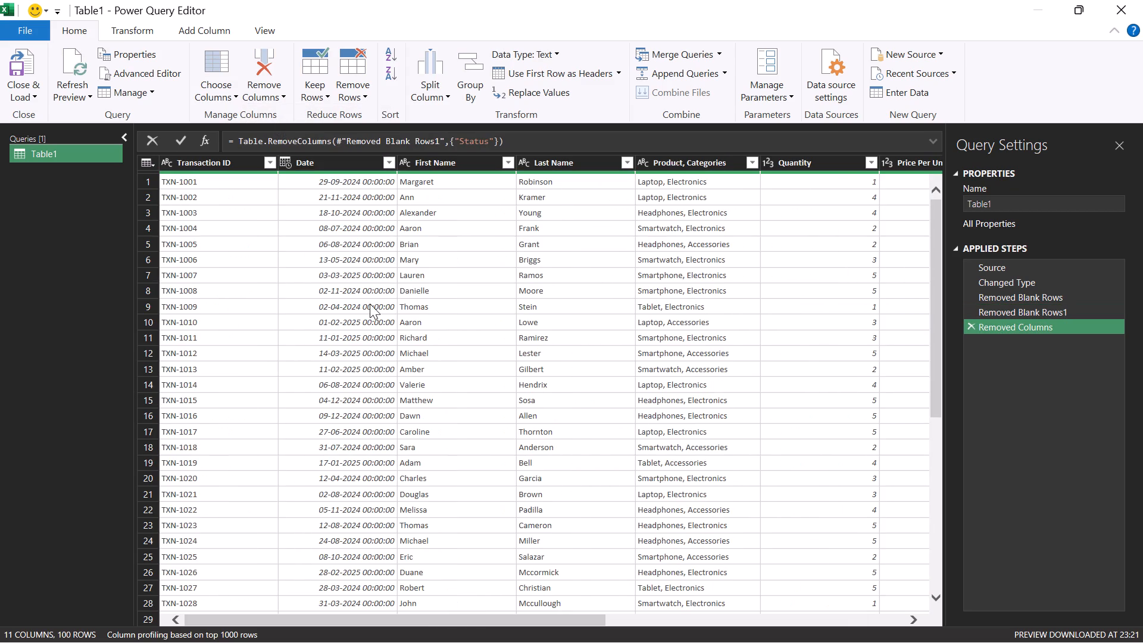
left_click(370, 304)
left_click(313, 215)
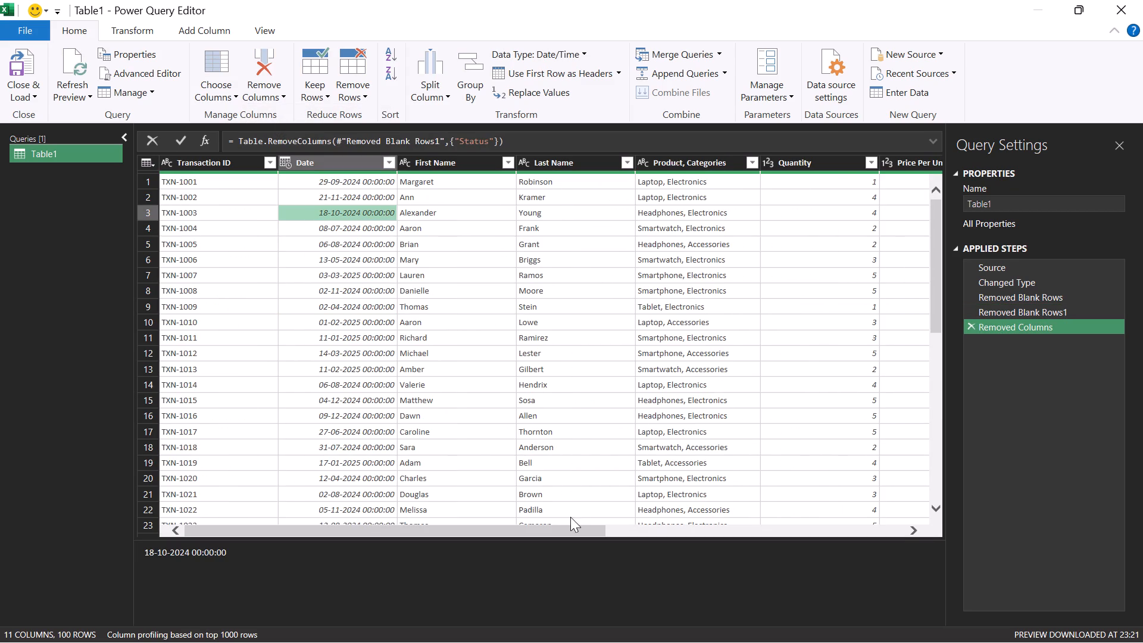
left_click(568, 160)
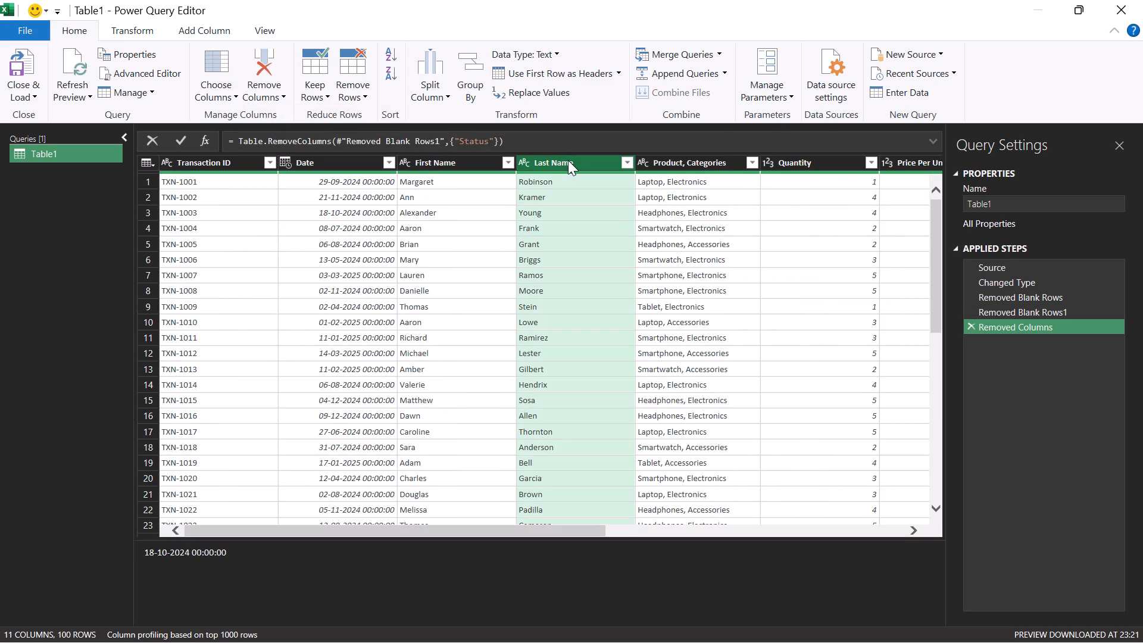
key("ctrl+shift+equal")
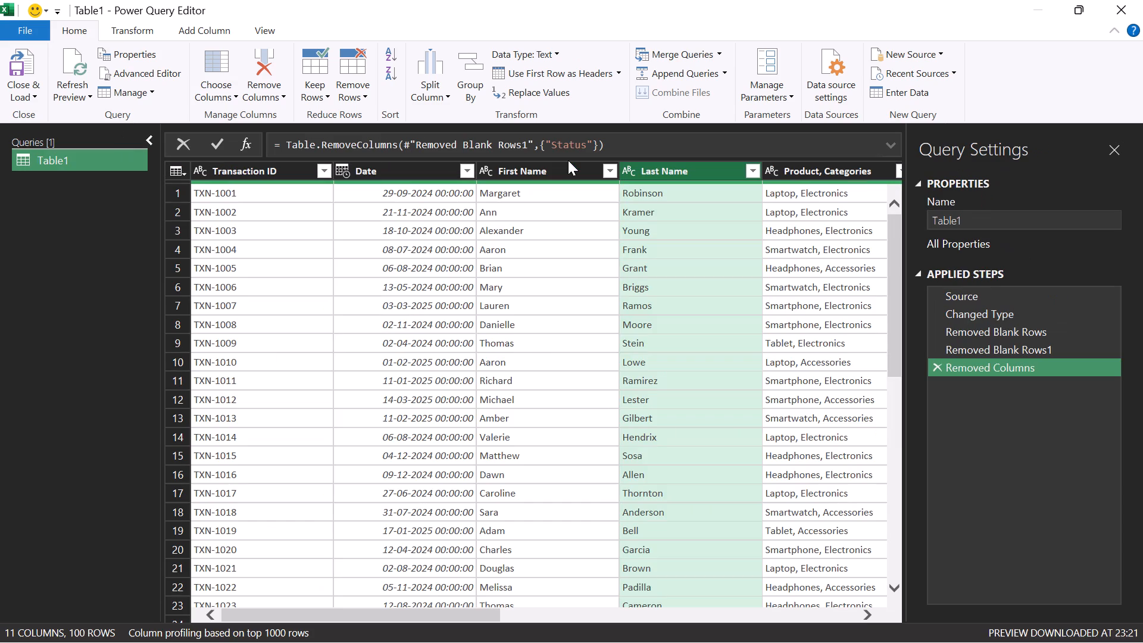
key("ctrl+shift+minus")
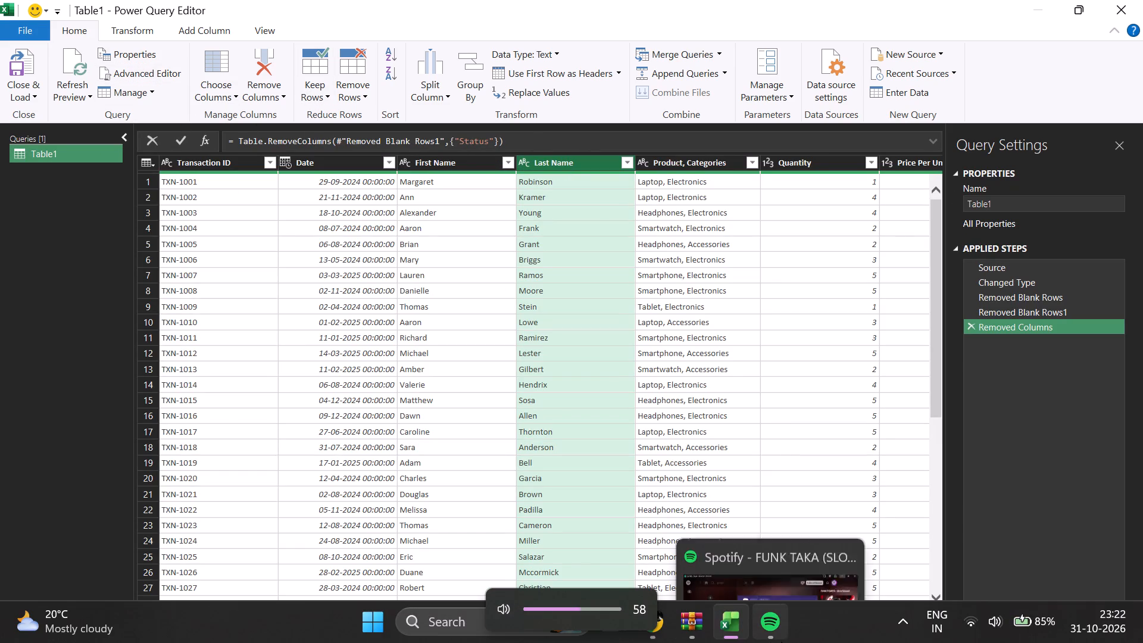
Switch to Spotify, start playing MTG DIABÓLICA, and return to the Power Query Editor.
left_click(784, 633)
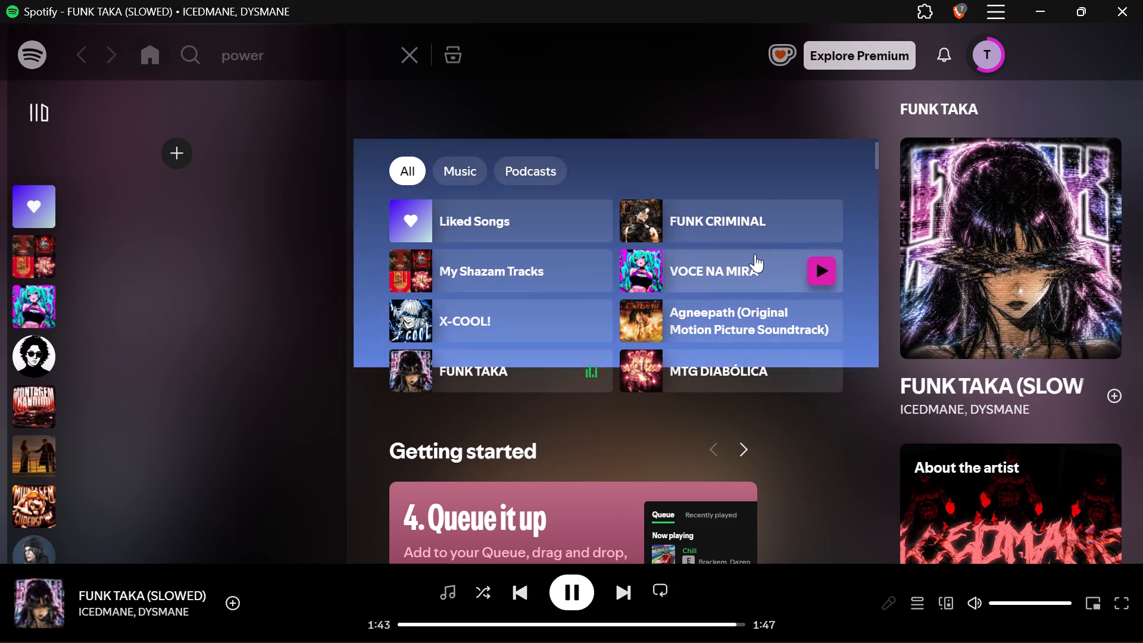
left_click(820, 364)
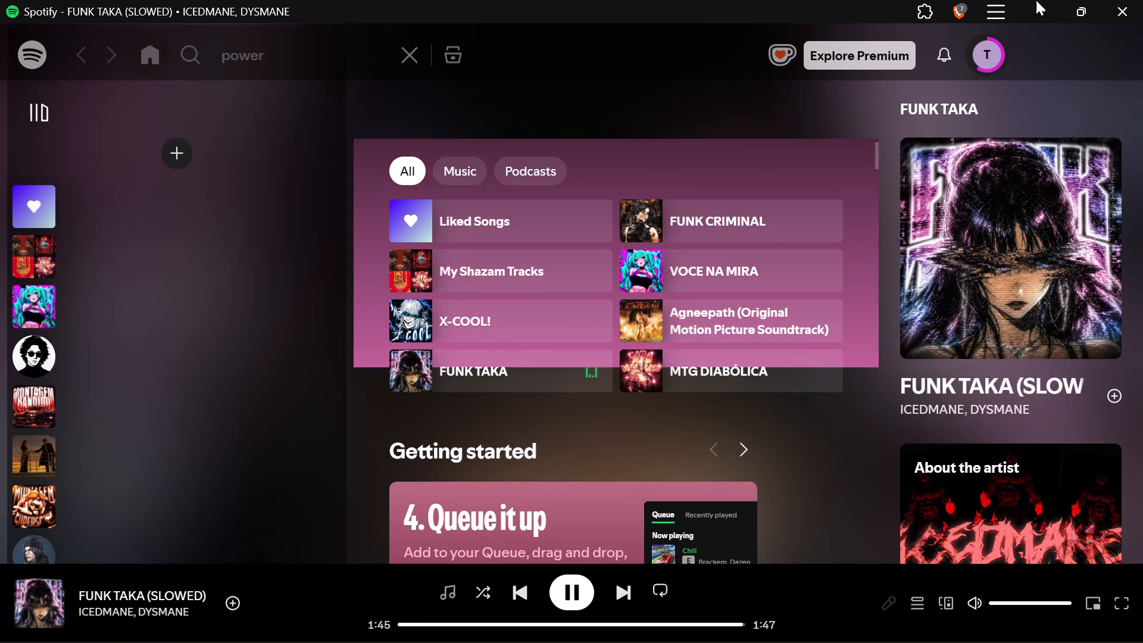
left_click(1047, 0)
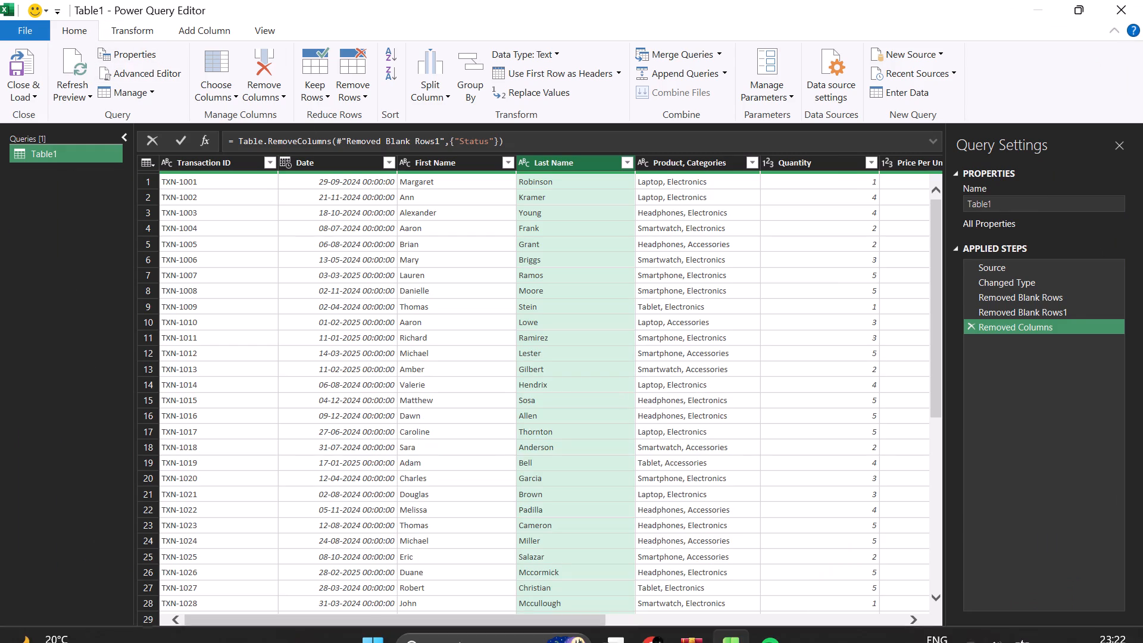
Switch to Spotify, play MTG DIABÓLICA - Ultra Slowed, and return to the Power Query Editor.
left_click(767, 626)
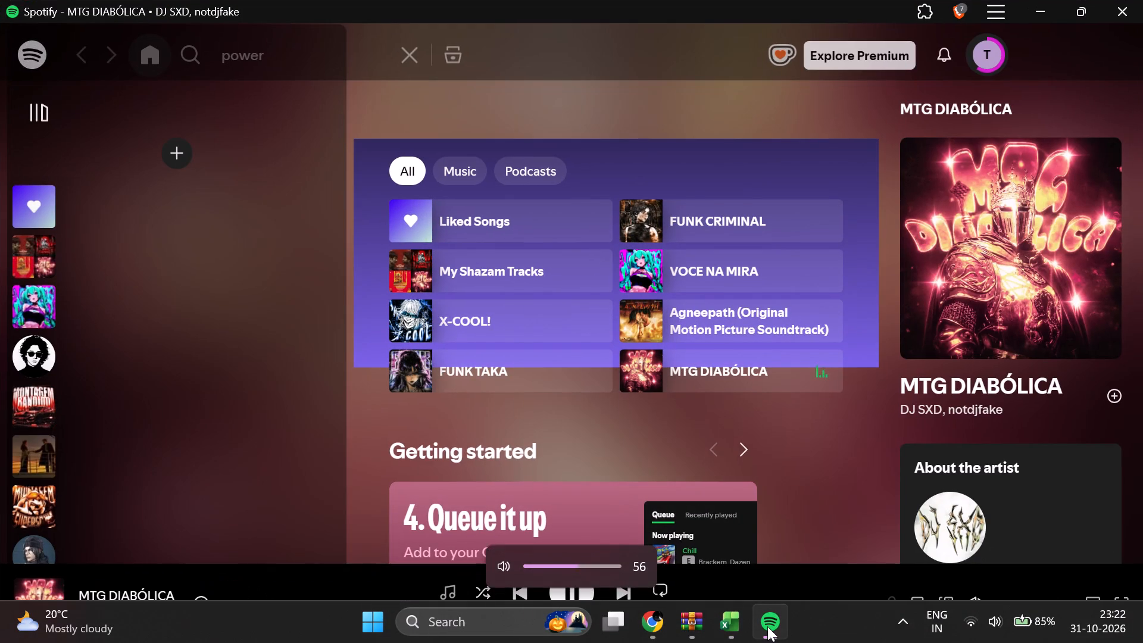
left_click(135, 587)
scroll(467, 435, "down", 1)
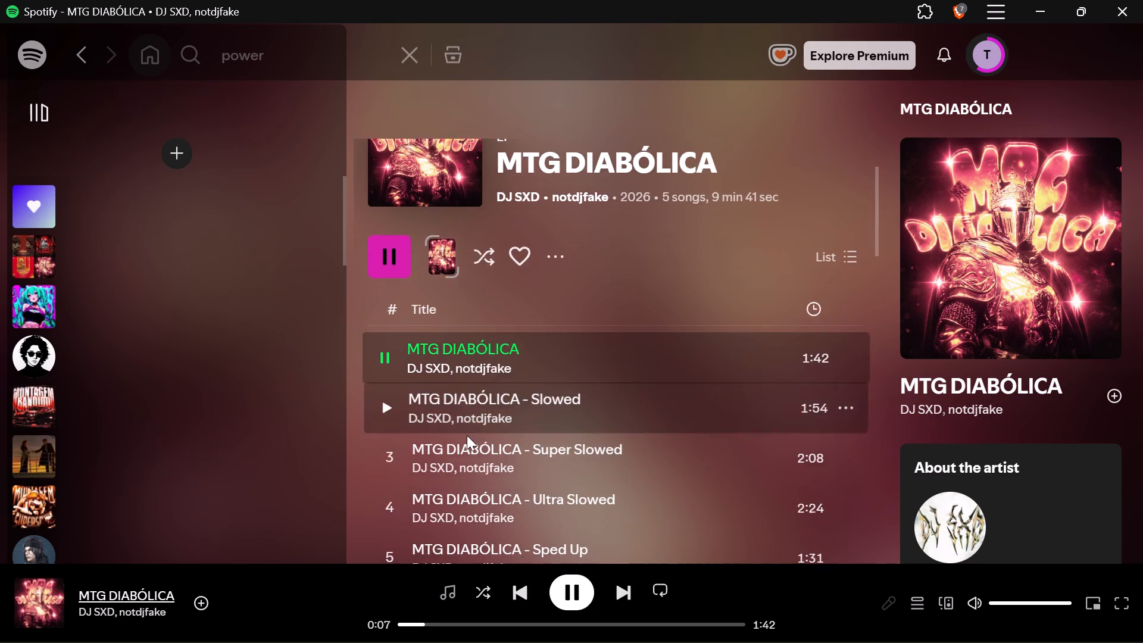
scroll(467, 435, "down", 2)
scroll(408, 242, "up", 1)
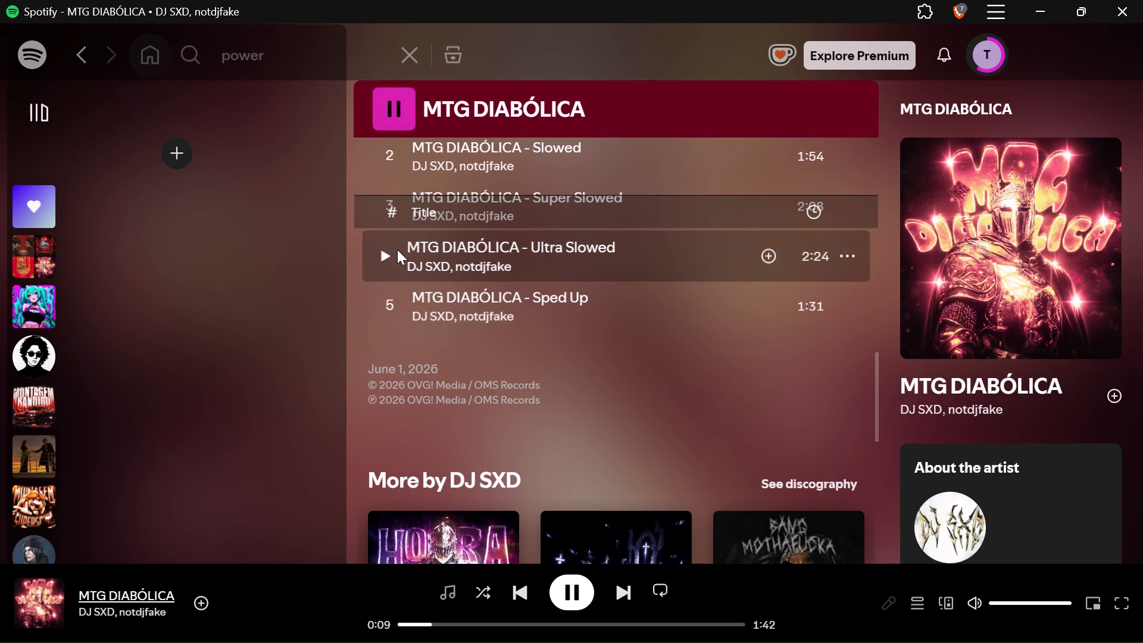
left_click(380, 252)
left_click(1057, 8)
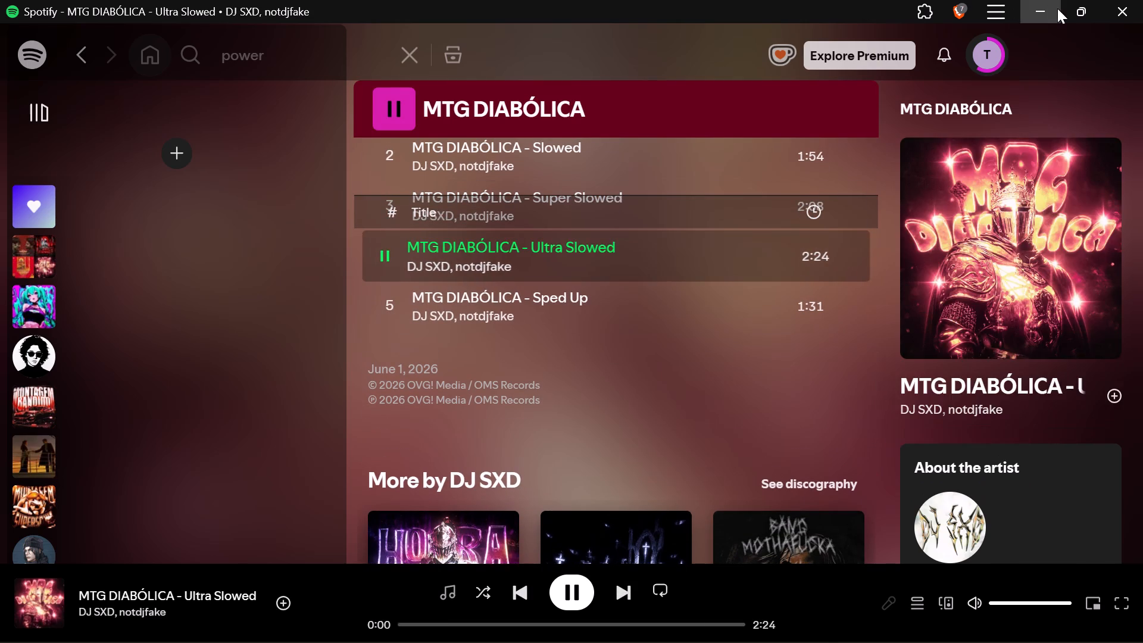
Start a new custom column and insert the First Name column as the beginning of its formula.
left_click(607, 316)
left_click(393, 264)
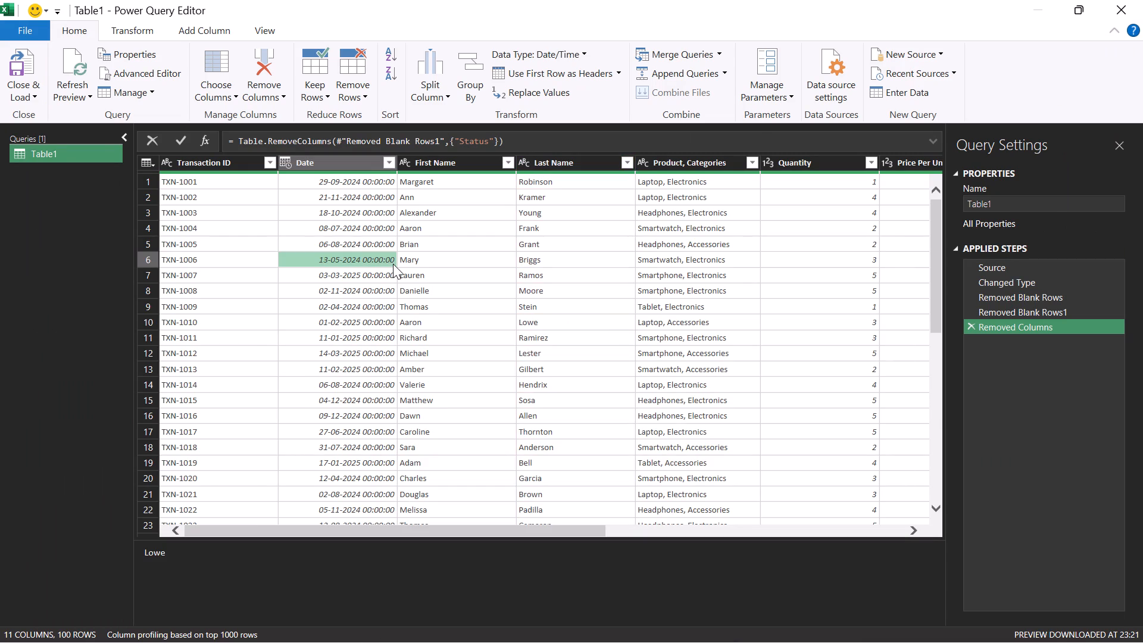
scroll(393, 264, "up", 2)
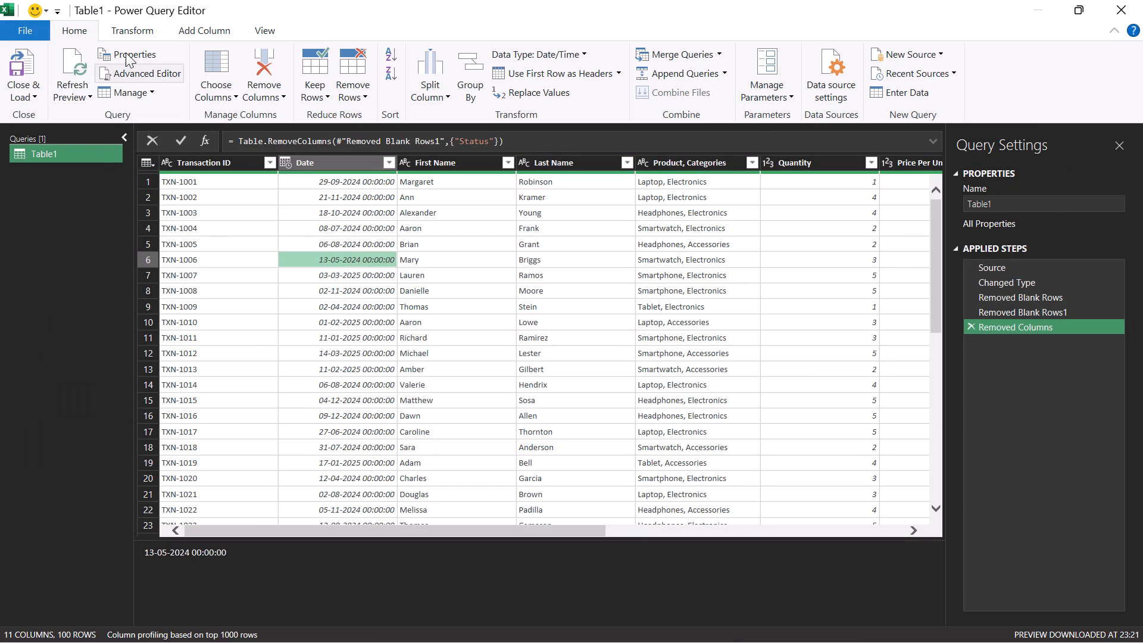
left_click(223, 33)
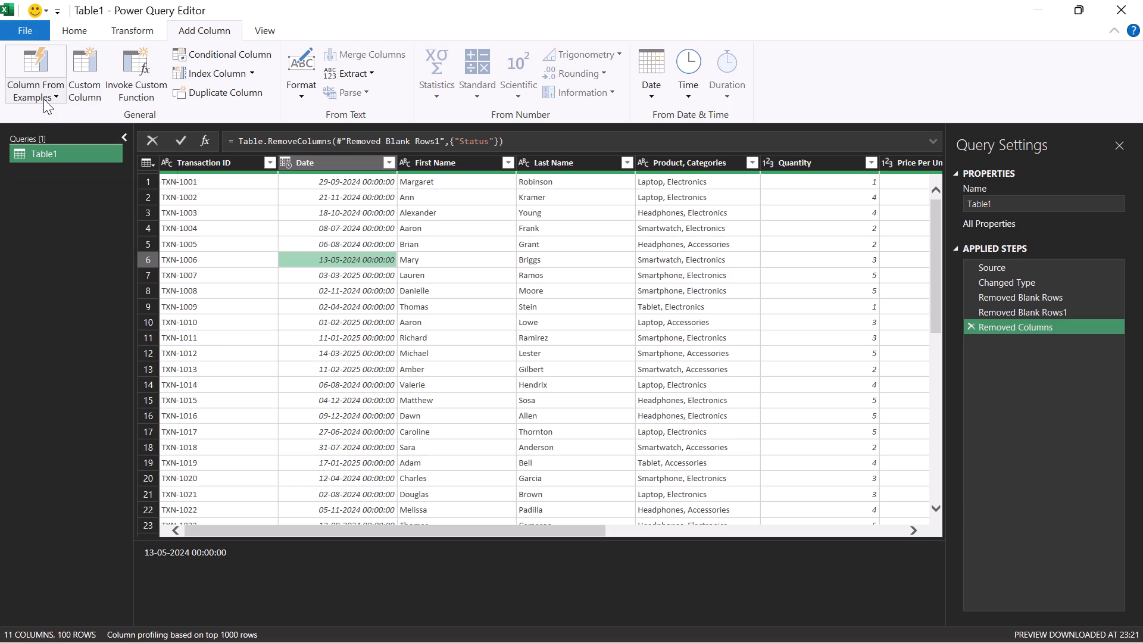
left_click(43, 99)
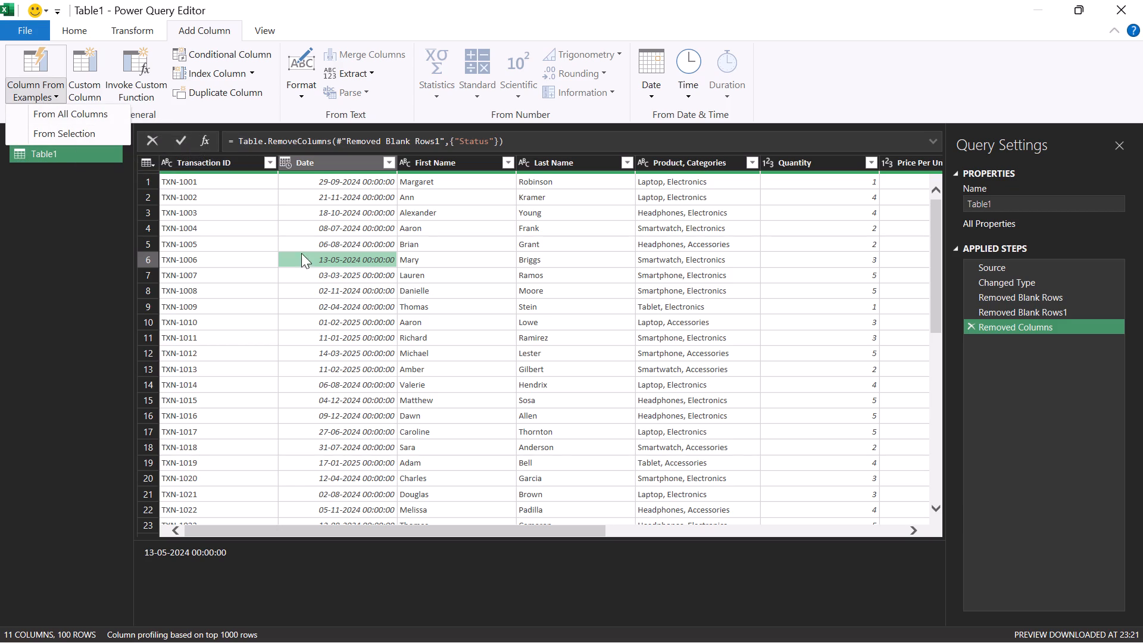
left_click(89, 91)
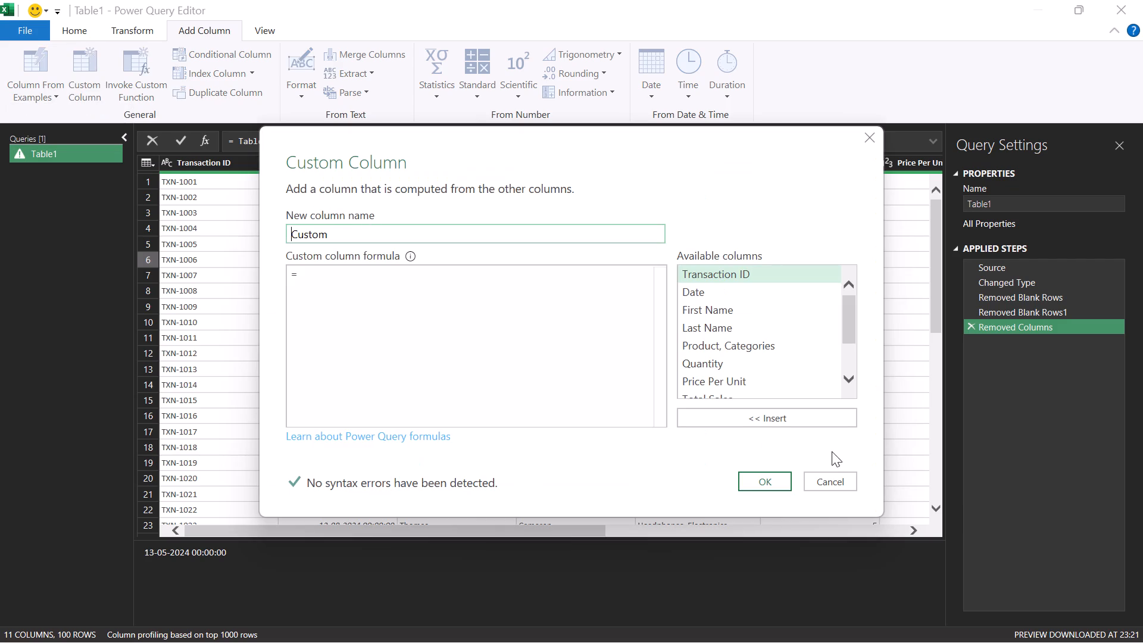
left_click(381, 291)
key("BackSpace")
key("BackSpace")
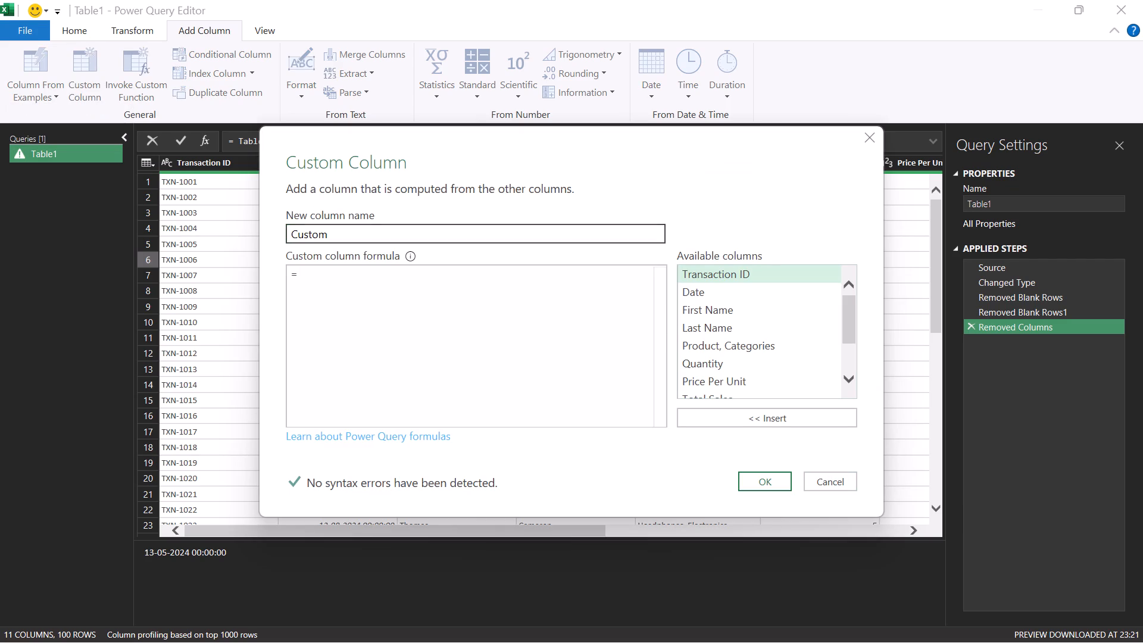
key("BackSpace")
key("BackSpace")
left_click(710, 316)
double_click(694, 312)
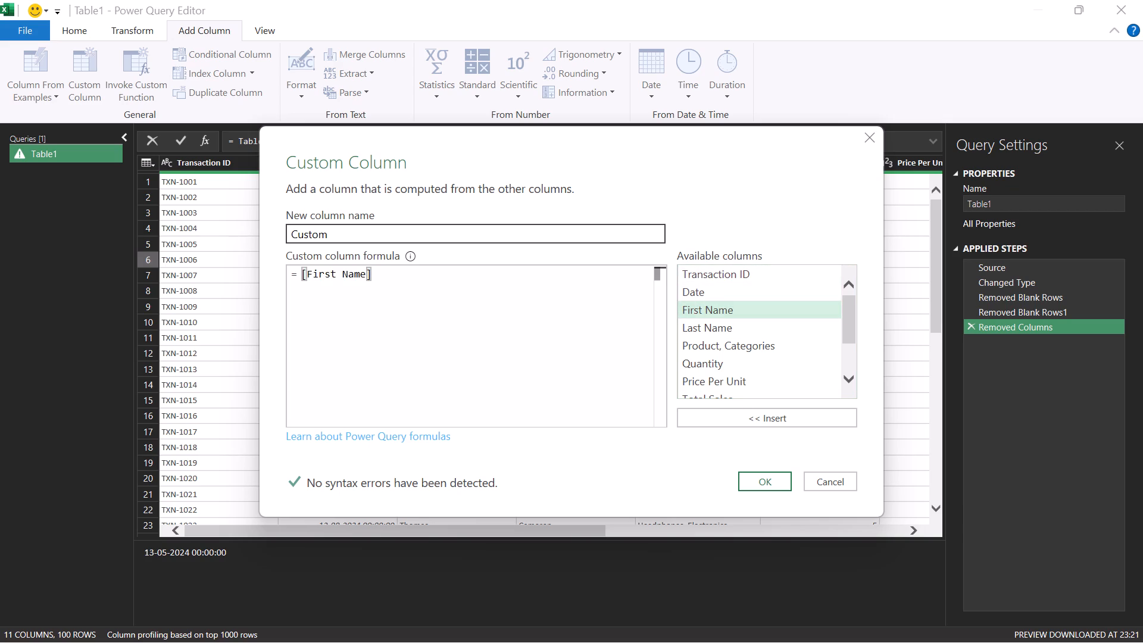
key("shift+ampersand")
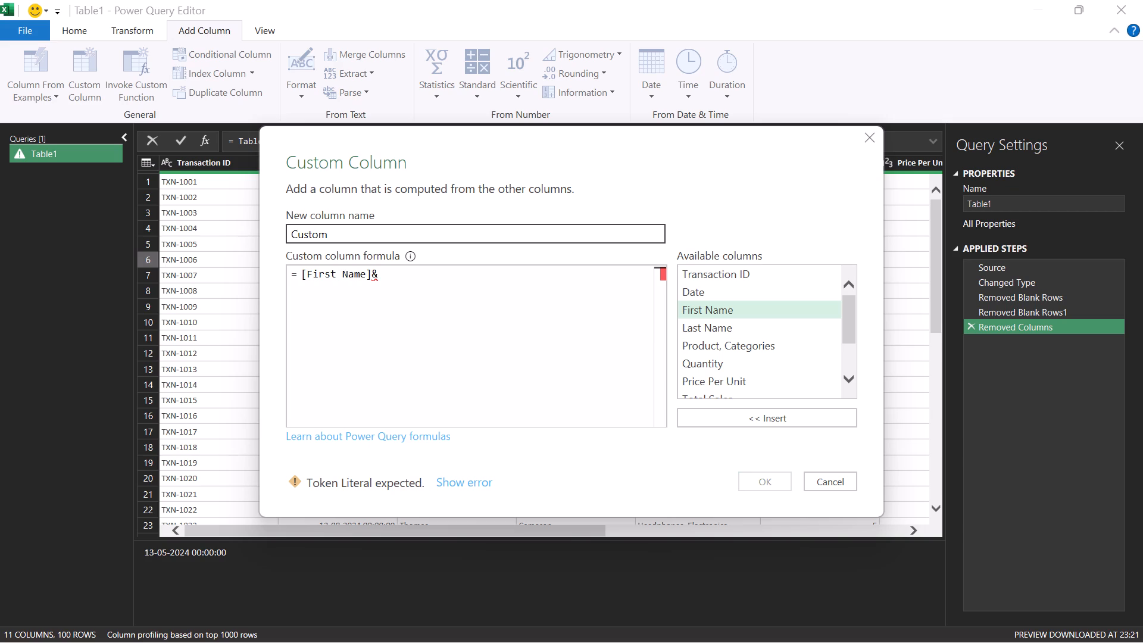
key("space")
key("BackSpace")
key("BackSpace")
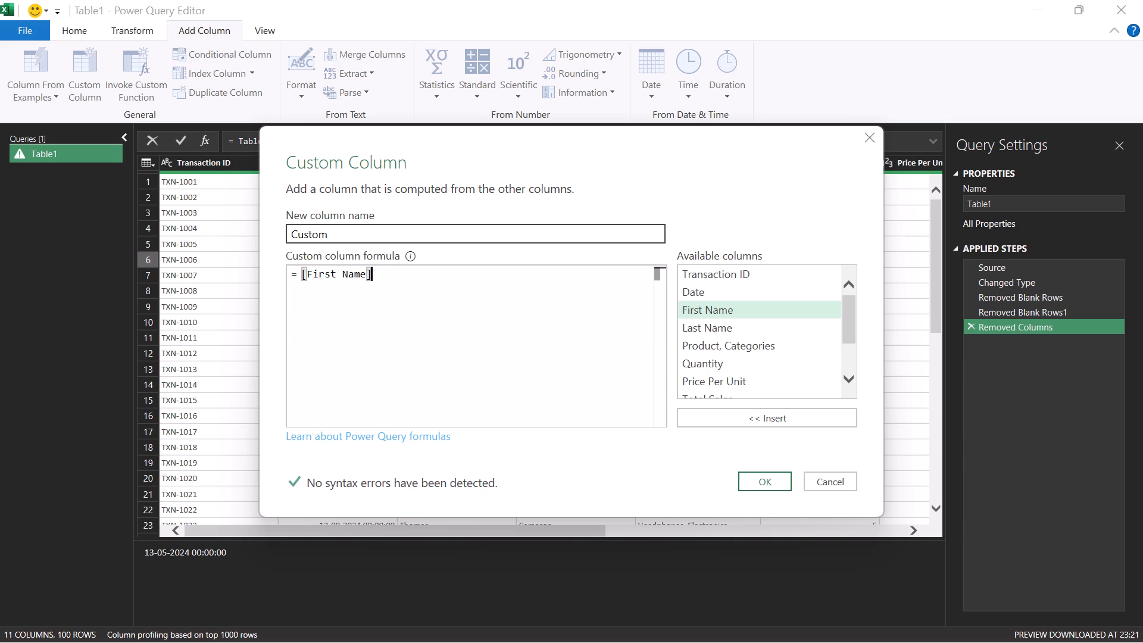
key("space")
key("shift+ampersand")
key("BackSpace")
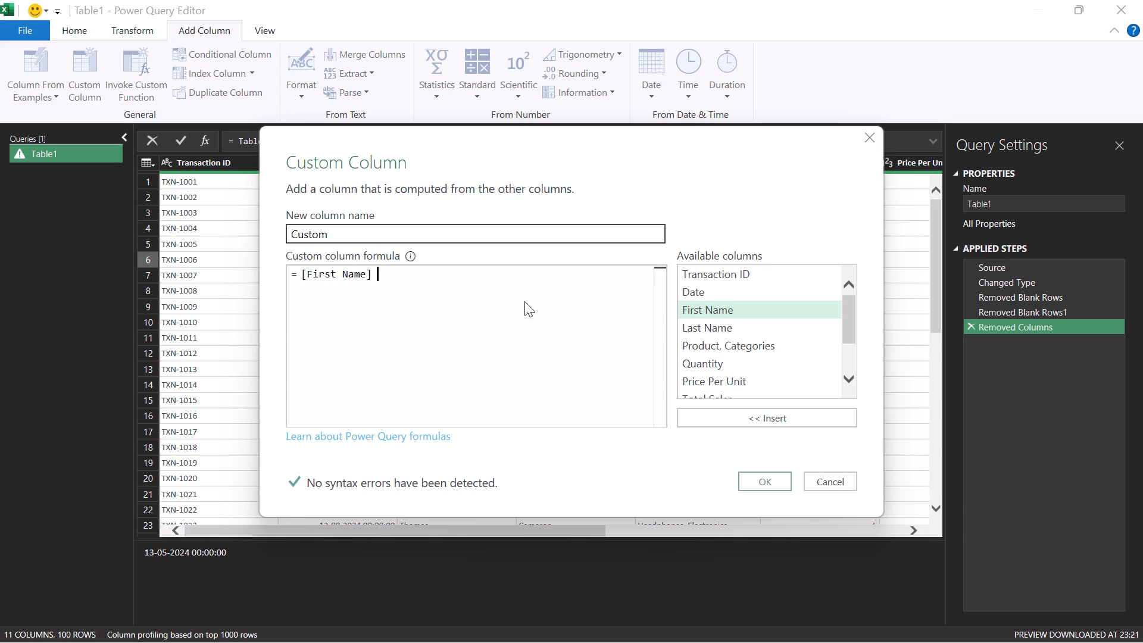
key("BackSpace")
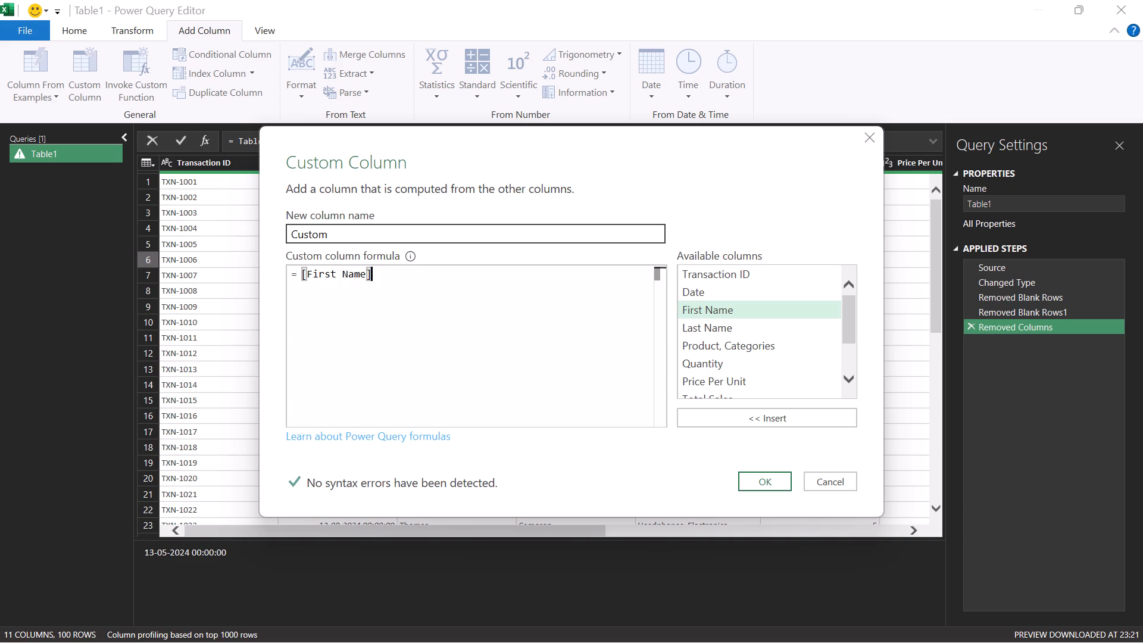
Name the new custom column Full Name.
left_click(480, 232)
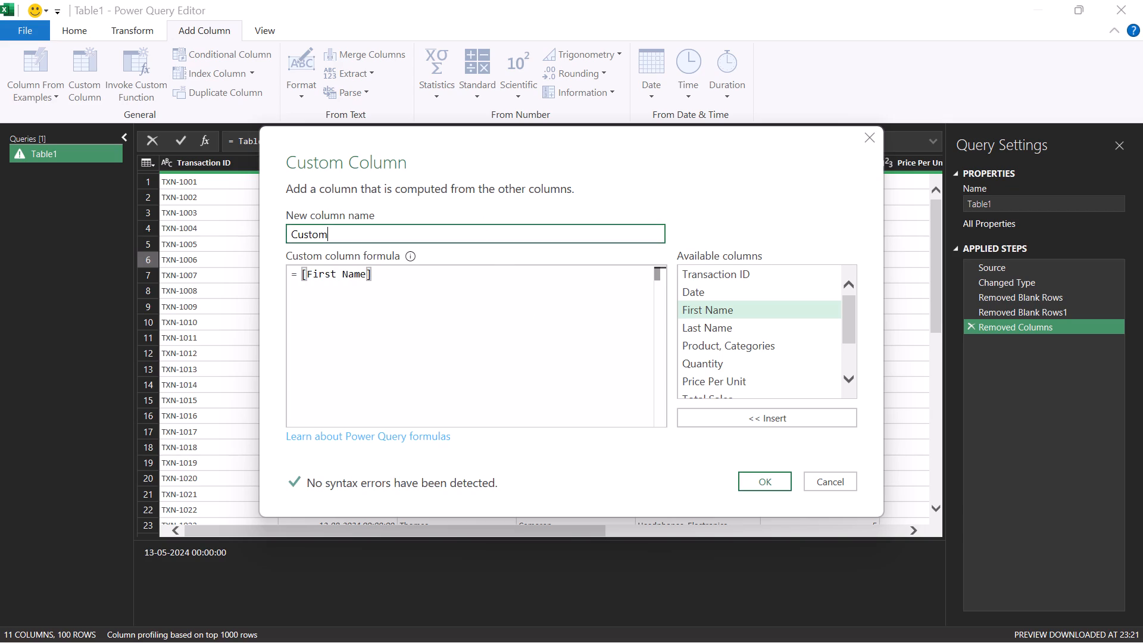
key("BackSpace")
key("BackSpace")
key("BackSpace")
key("BackSpace")
key("BackSpace")
key("BackSpace")
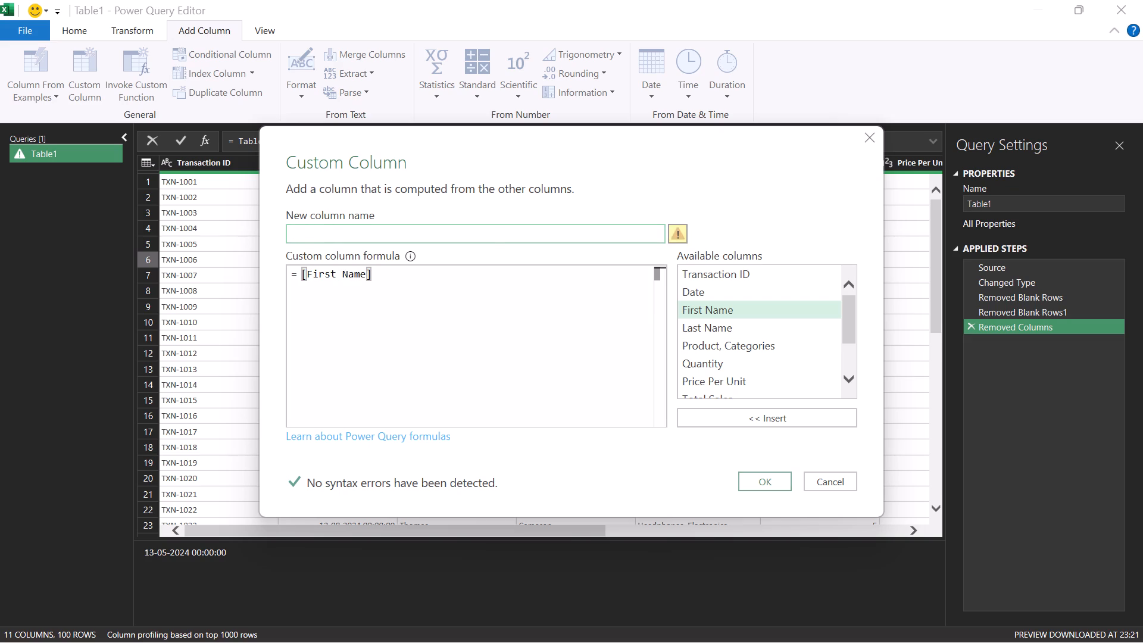
type("Full /")
type("NA")
key("BackSpace")
key("BackSpace")
key("BackSpace")
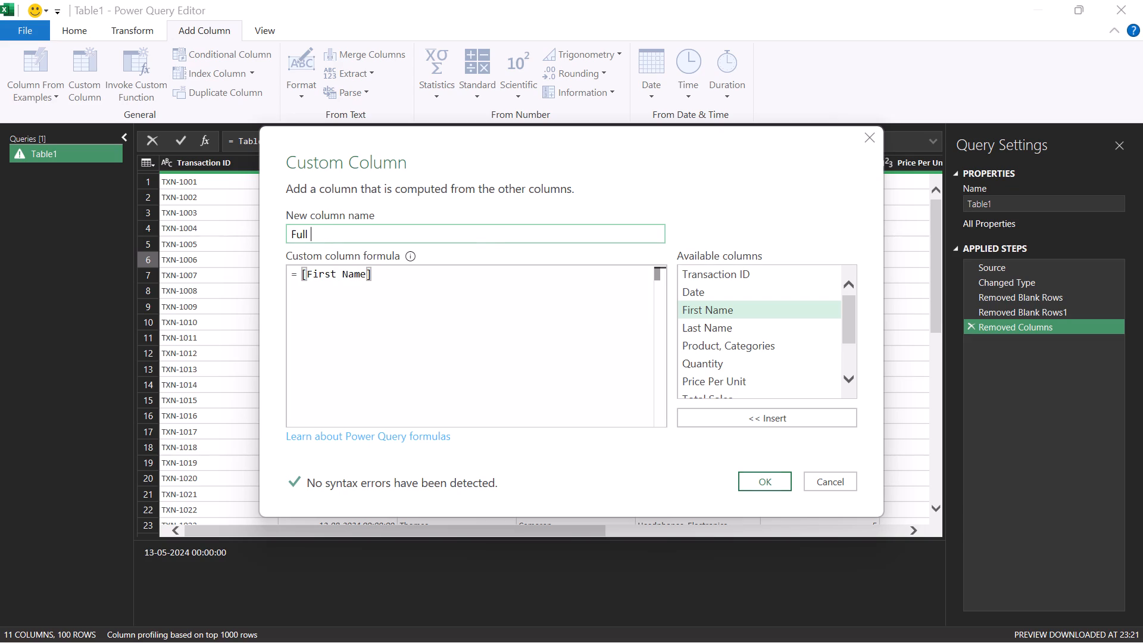
type("Name")
Complete the formula as [First Name]&" "&[Last Name] and add the Full Name column to the query.
left_click(404, 274)
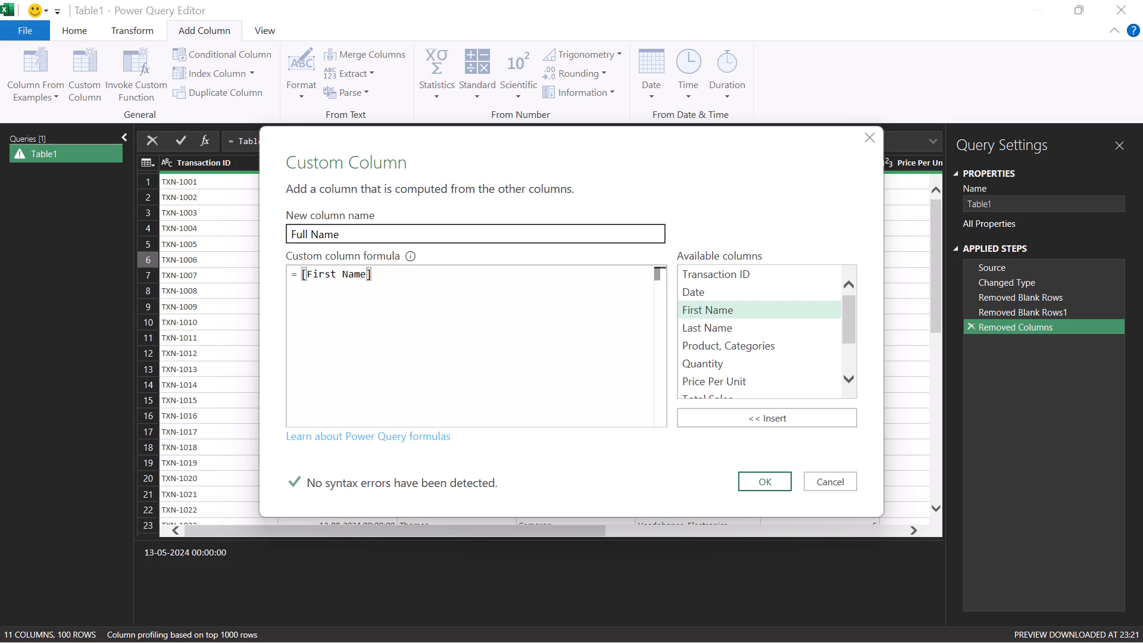
key("shift+ampersand")
key("shift+quotedbl")
key("space")
key("BackSpace")
key("space")
key("Right")
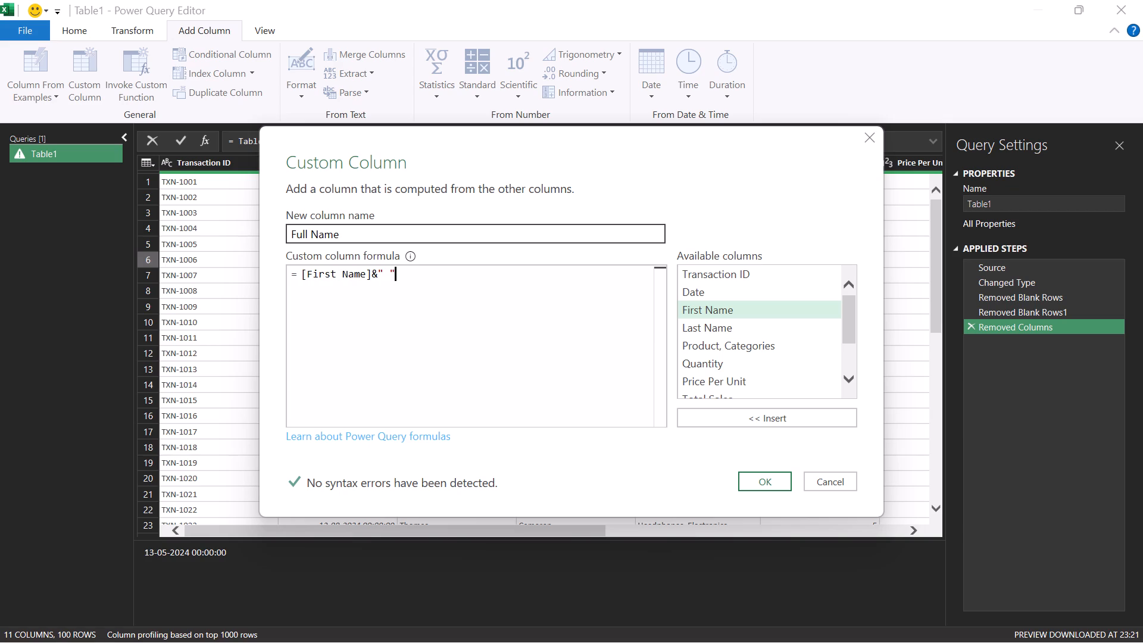
key("shift+ampersand")
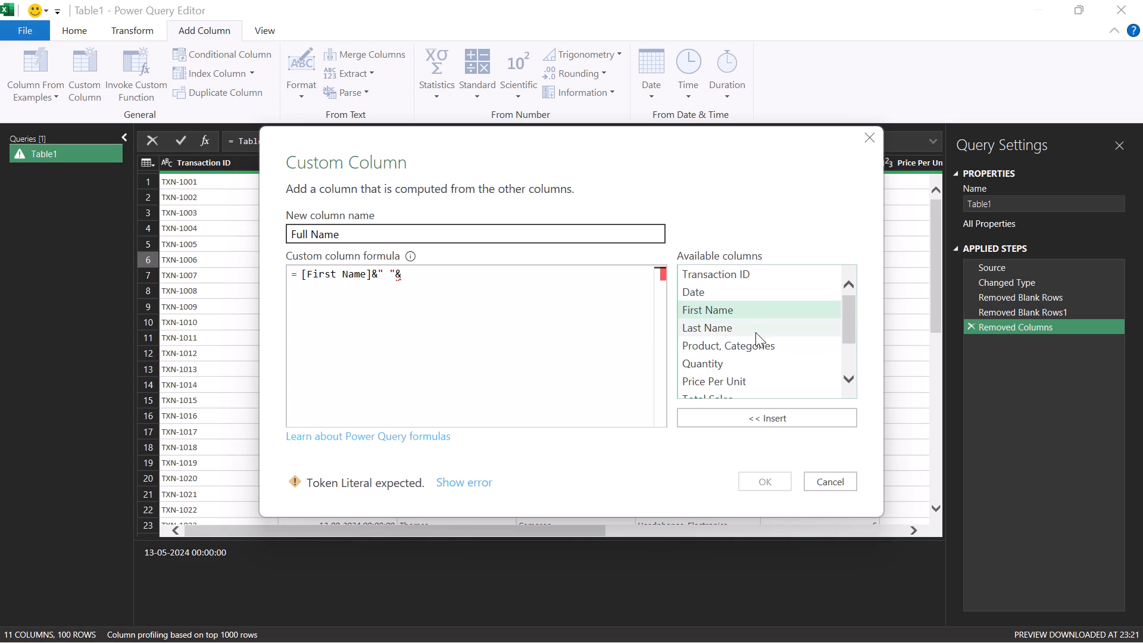
double_click(756, 331)
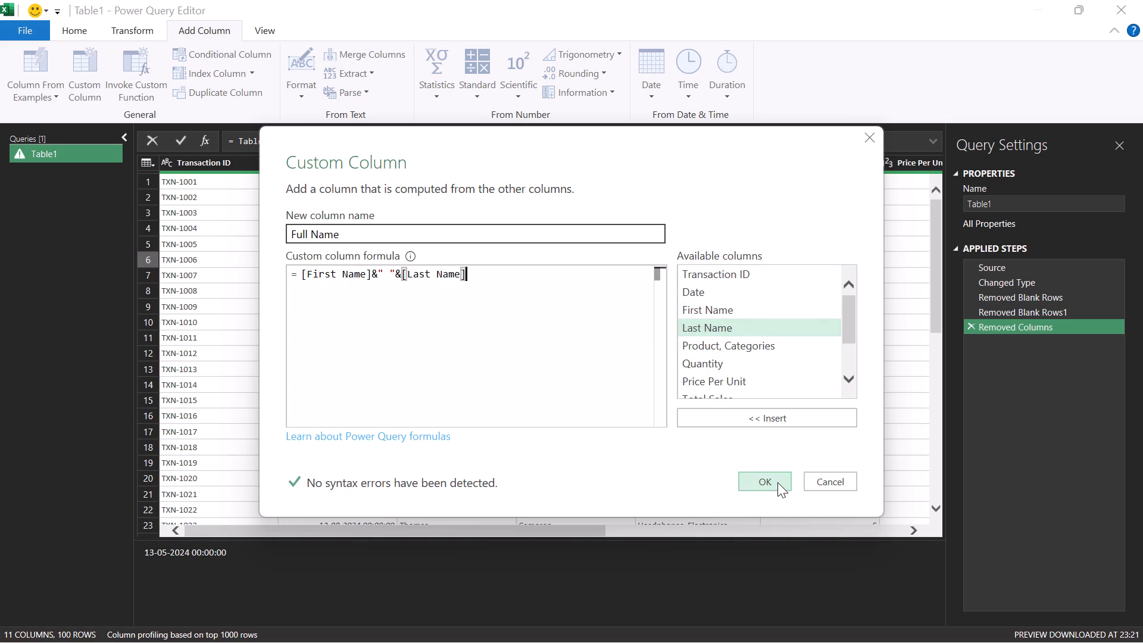
left_click(771, 417)
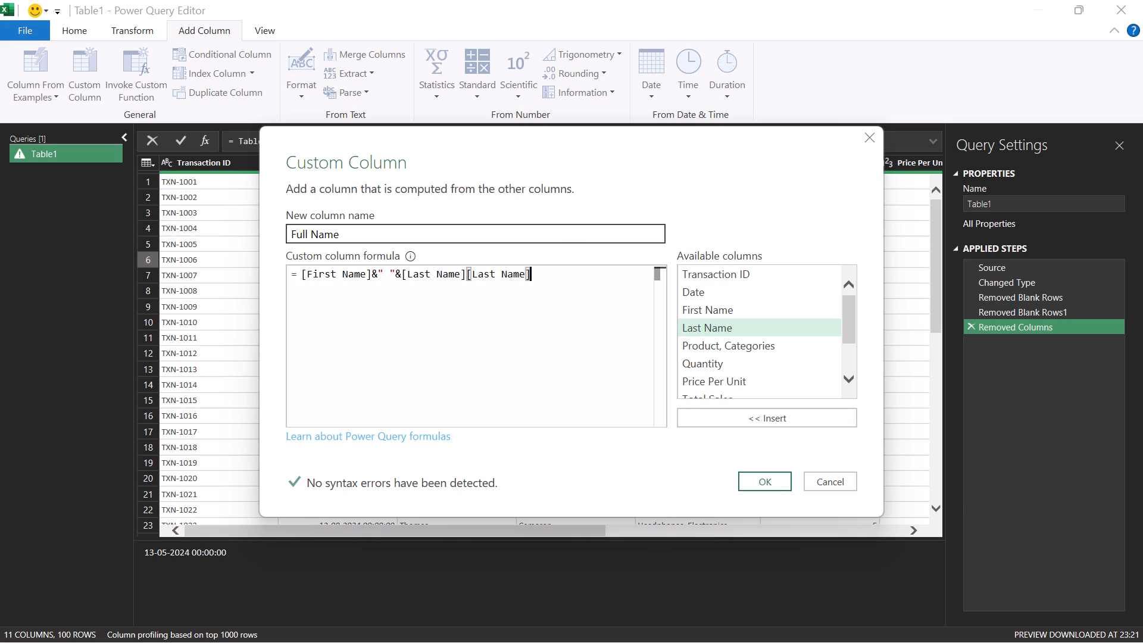
key("ctrl+BackSpace")
key("ctrl+BackSpace")
key("BackSpace")
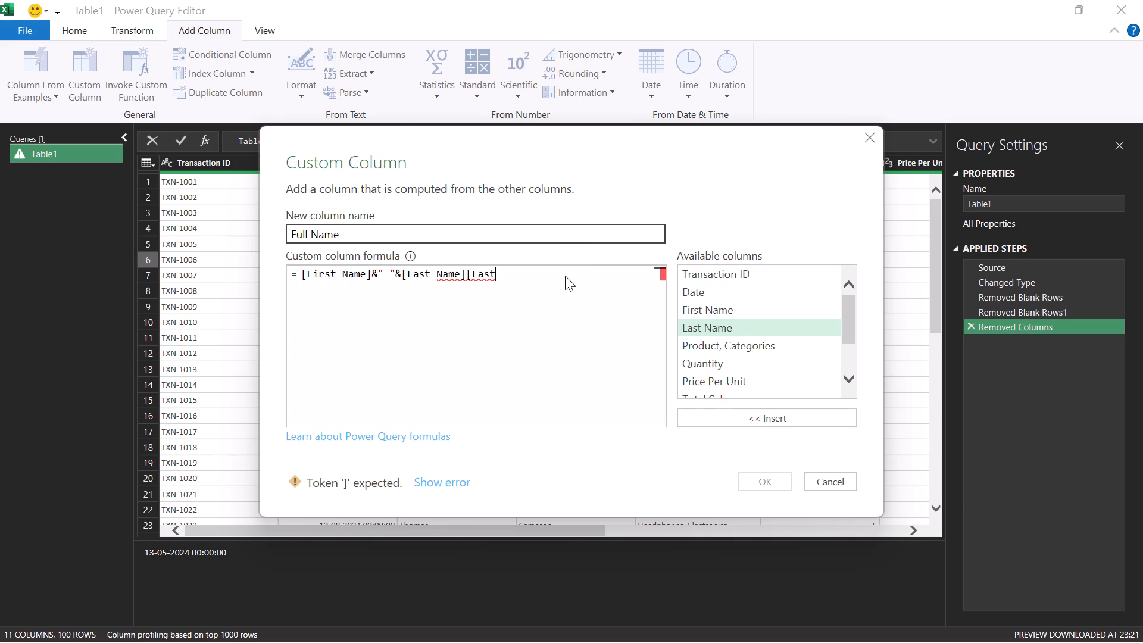
key("BackSpace")
key("BackSpace")
key("BackSpace")
key("BackSpace")
key("BackSpace")
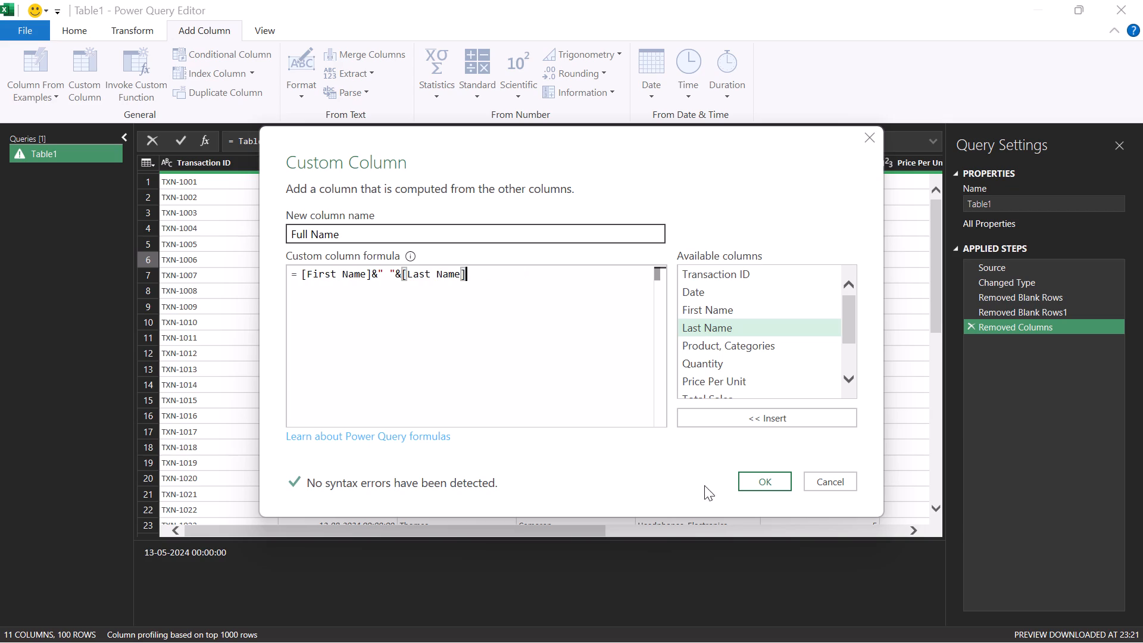
left_click(775, 479)
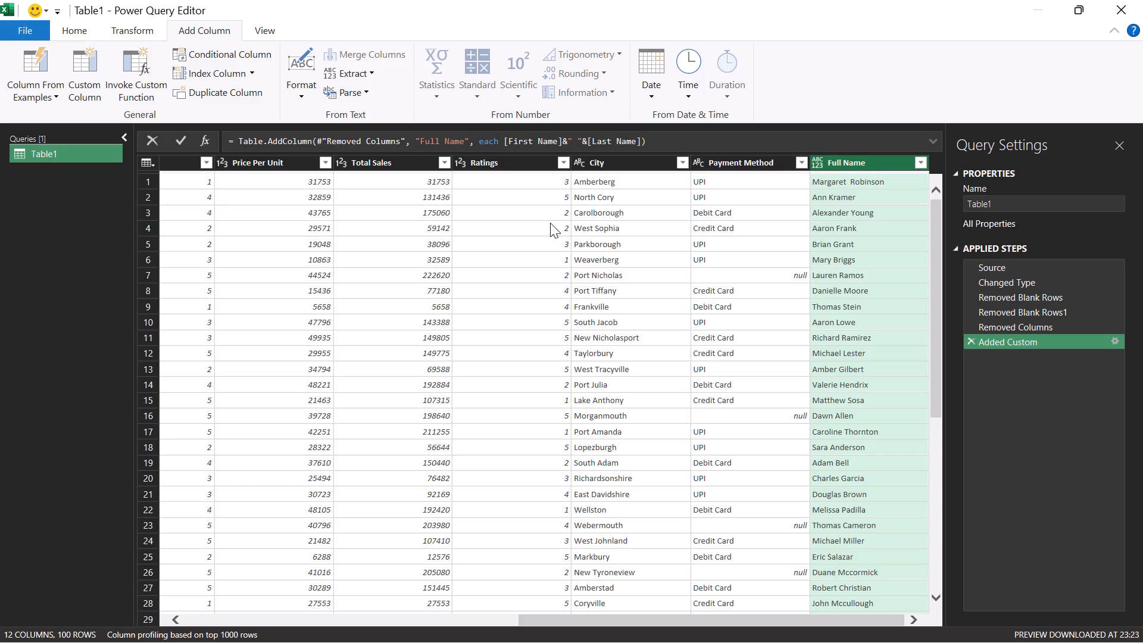
left_click(845, 255)
left_click(850, 187)
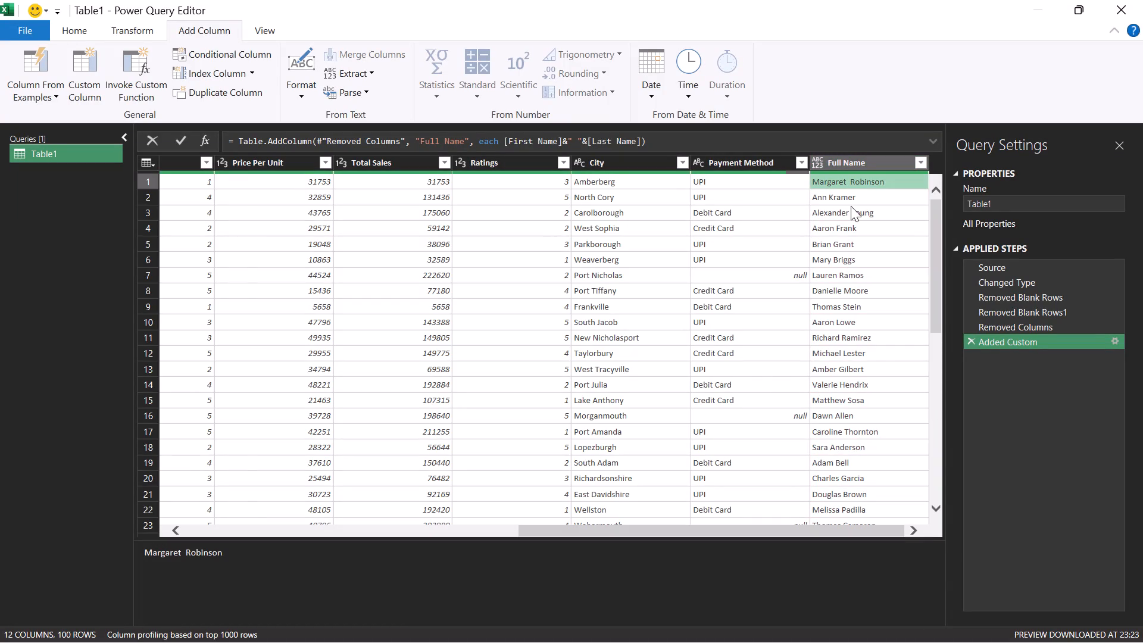
left_click(848, 232)
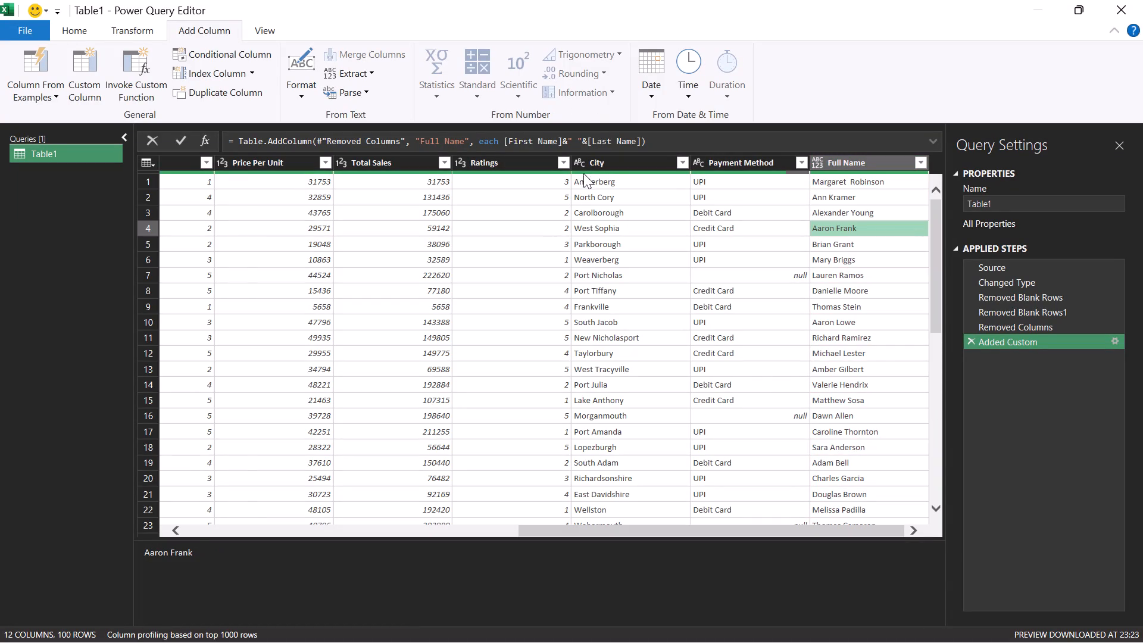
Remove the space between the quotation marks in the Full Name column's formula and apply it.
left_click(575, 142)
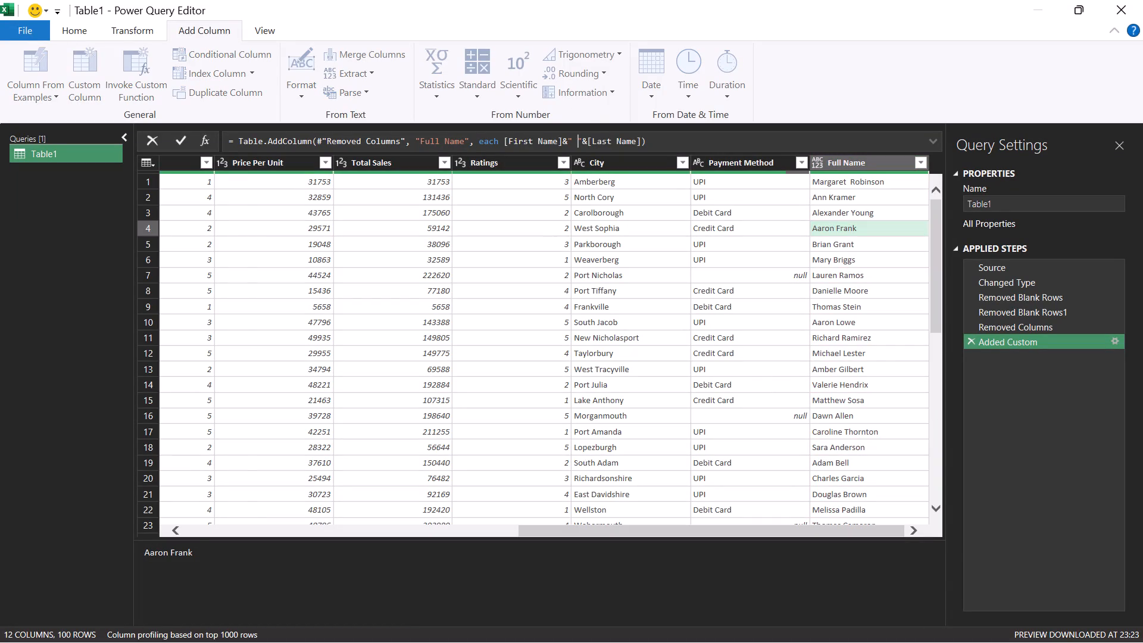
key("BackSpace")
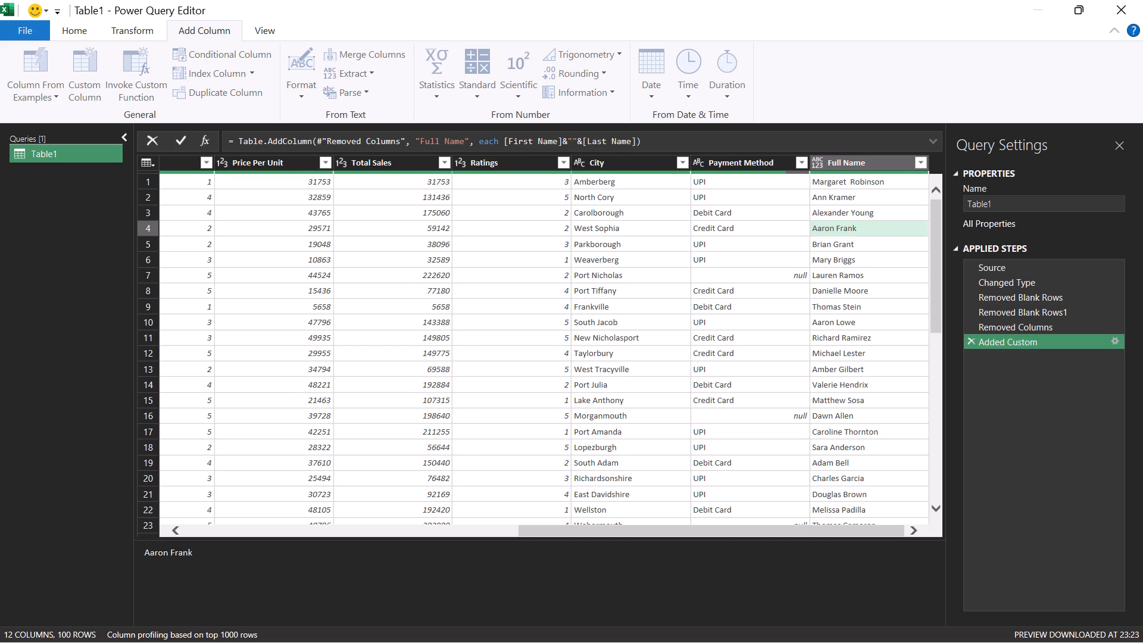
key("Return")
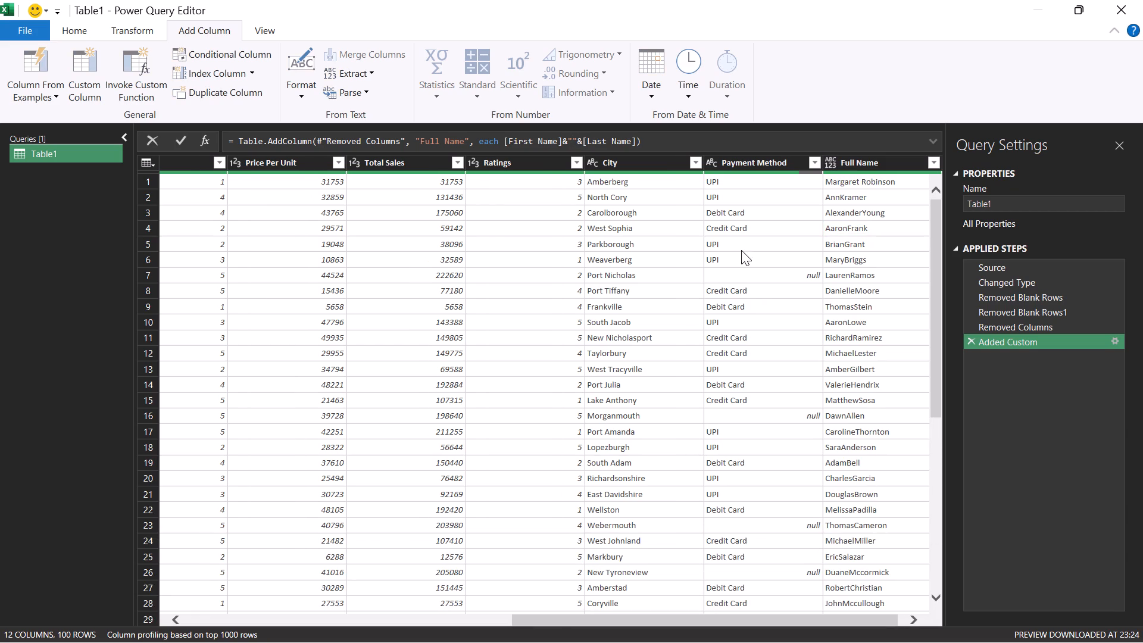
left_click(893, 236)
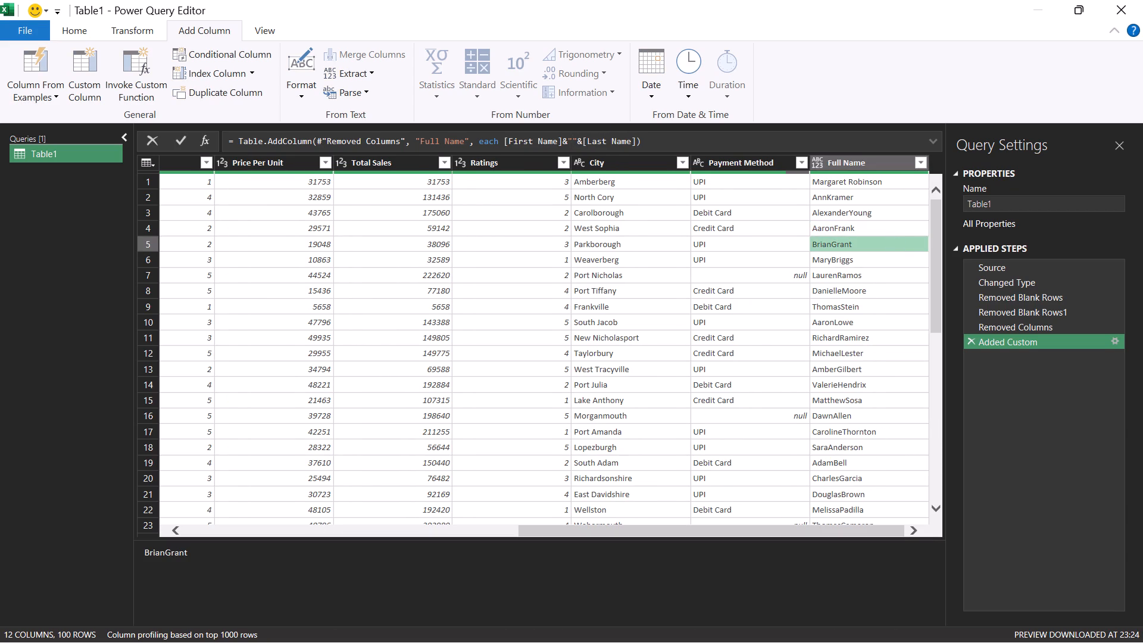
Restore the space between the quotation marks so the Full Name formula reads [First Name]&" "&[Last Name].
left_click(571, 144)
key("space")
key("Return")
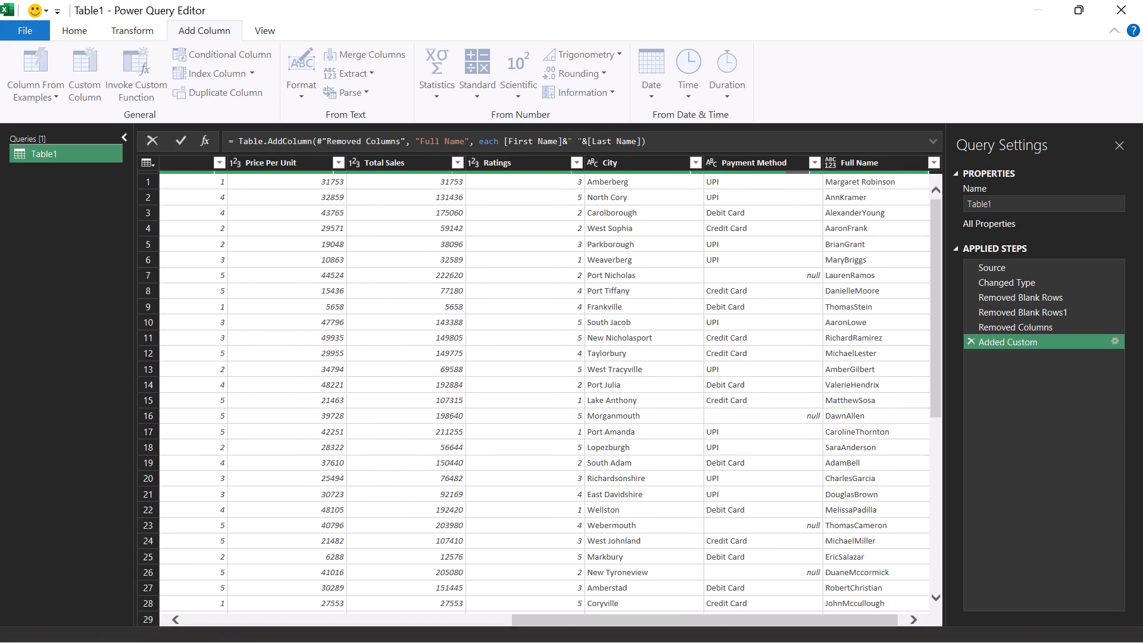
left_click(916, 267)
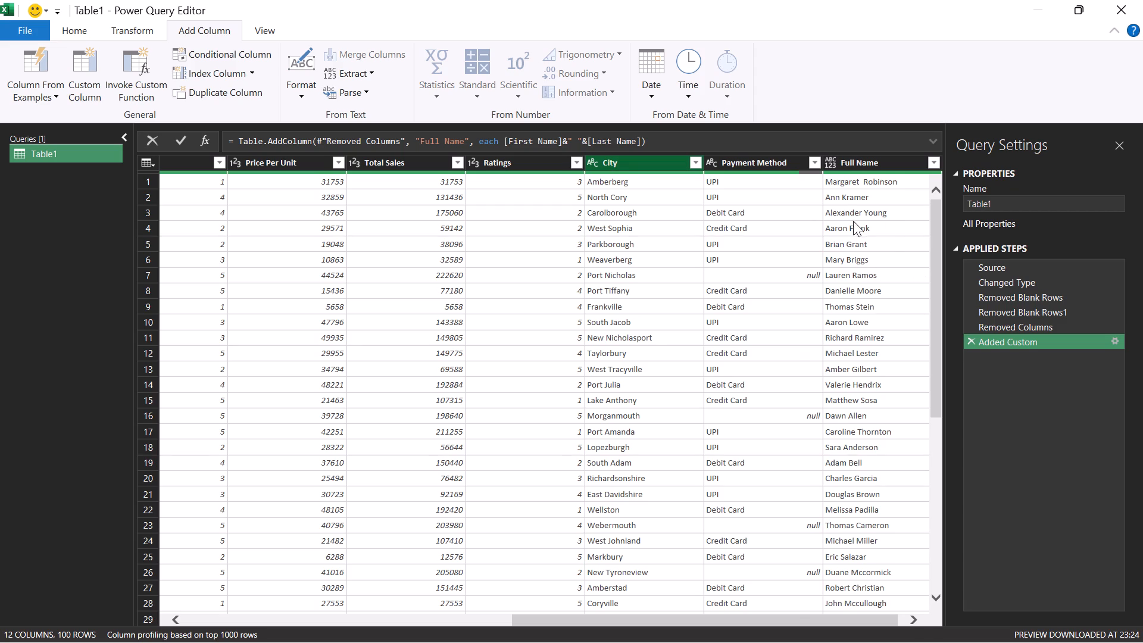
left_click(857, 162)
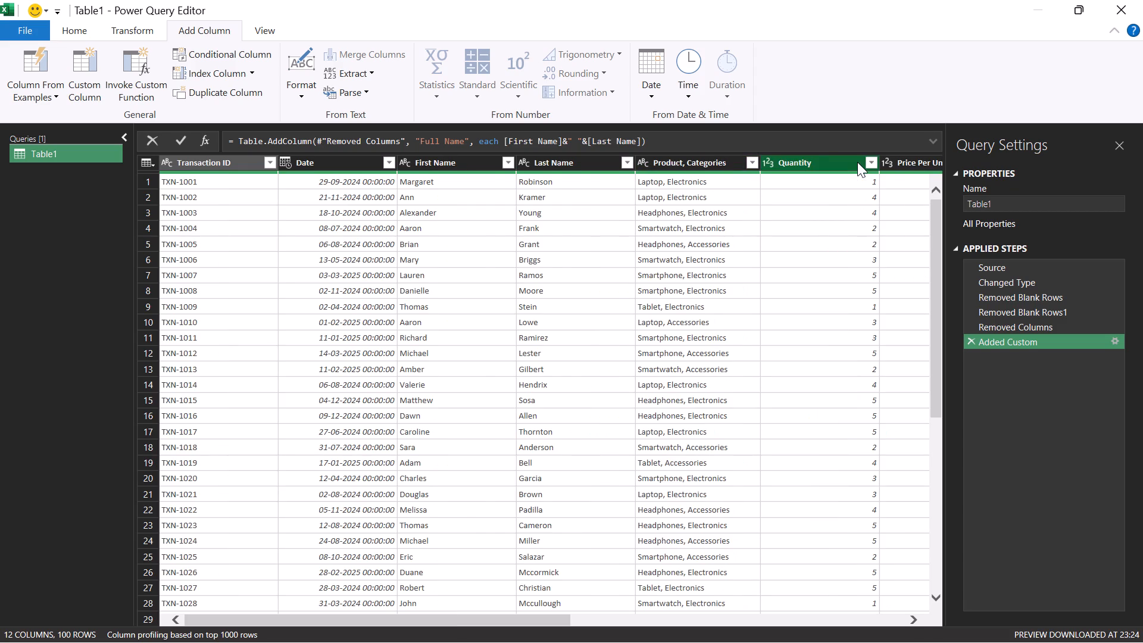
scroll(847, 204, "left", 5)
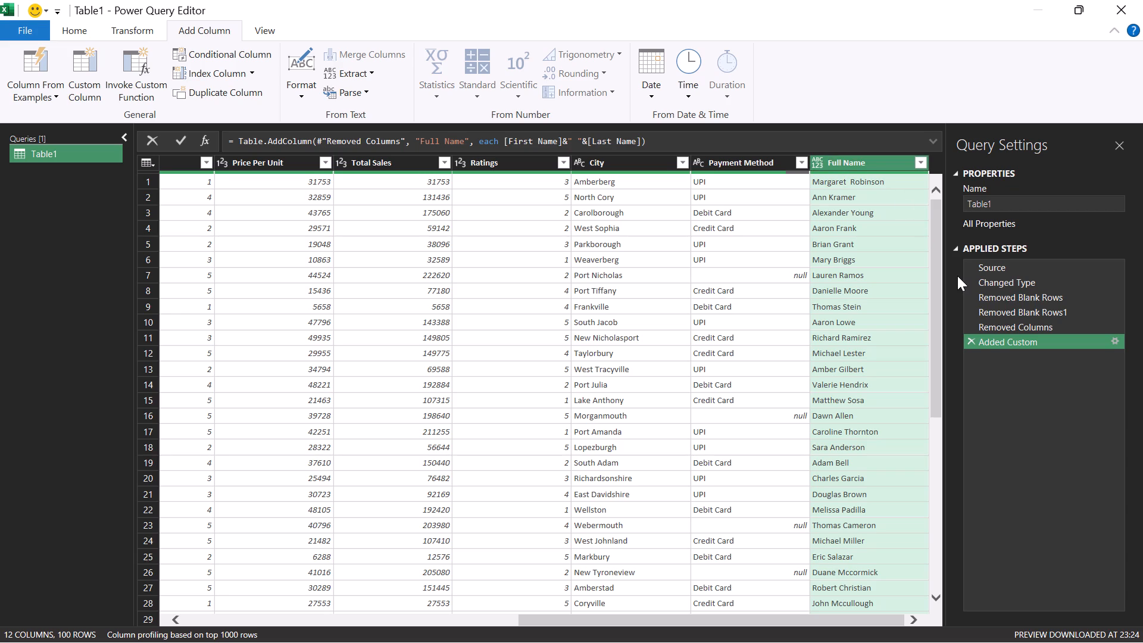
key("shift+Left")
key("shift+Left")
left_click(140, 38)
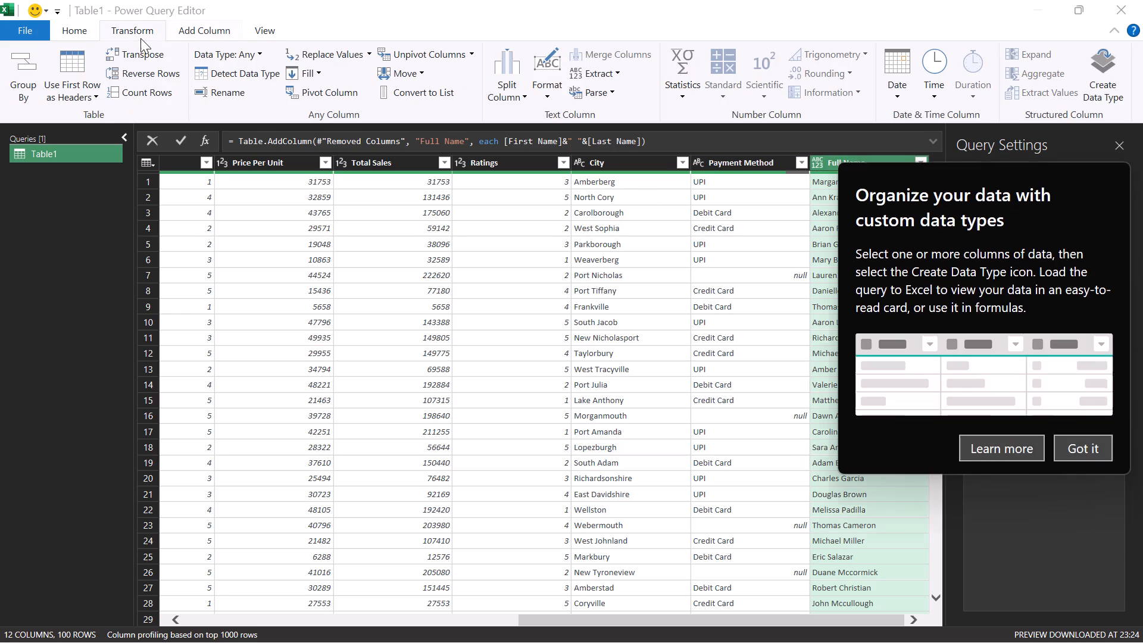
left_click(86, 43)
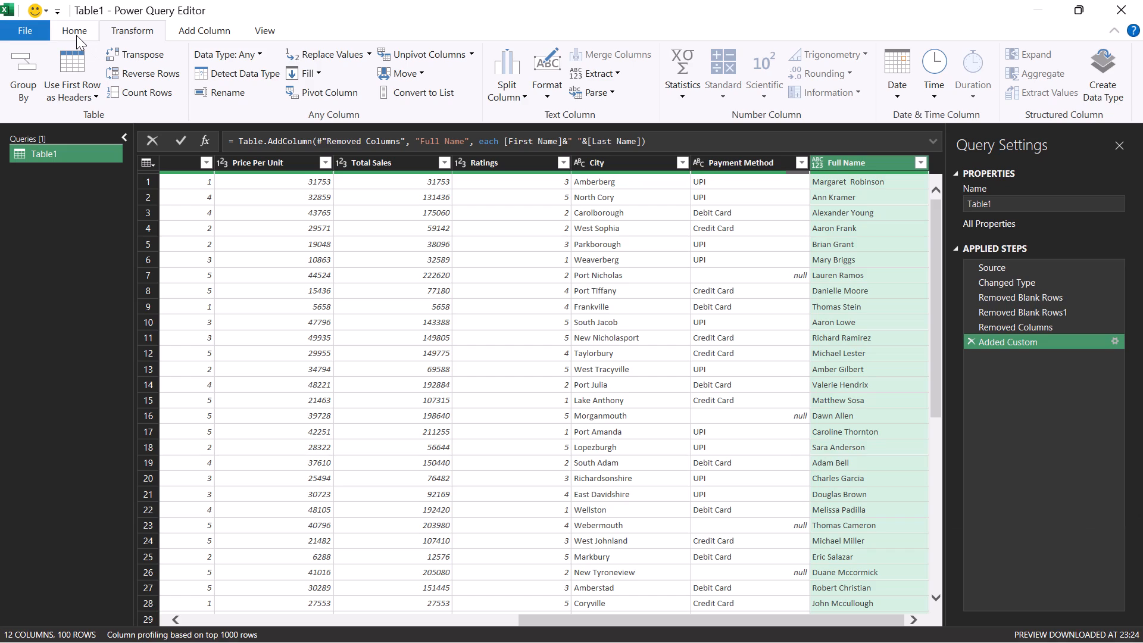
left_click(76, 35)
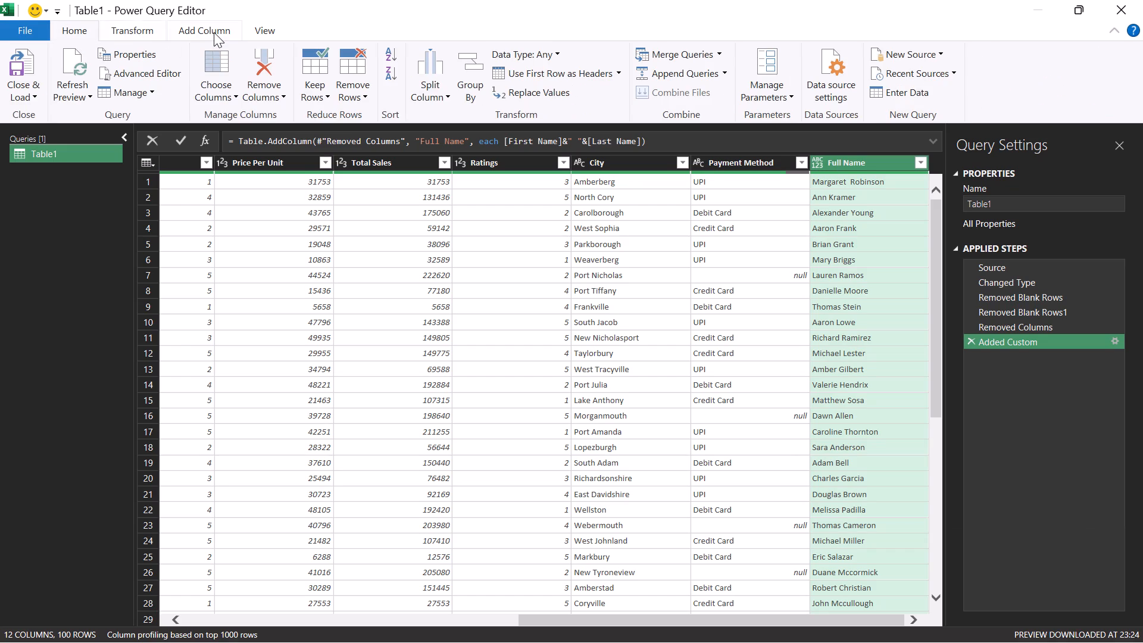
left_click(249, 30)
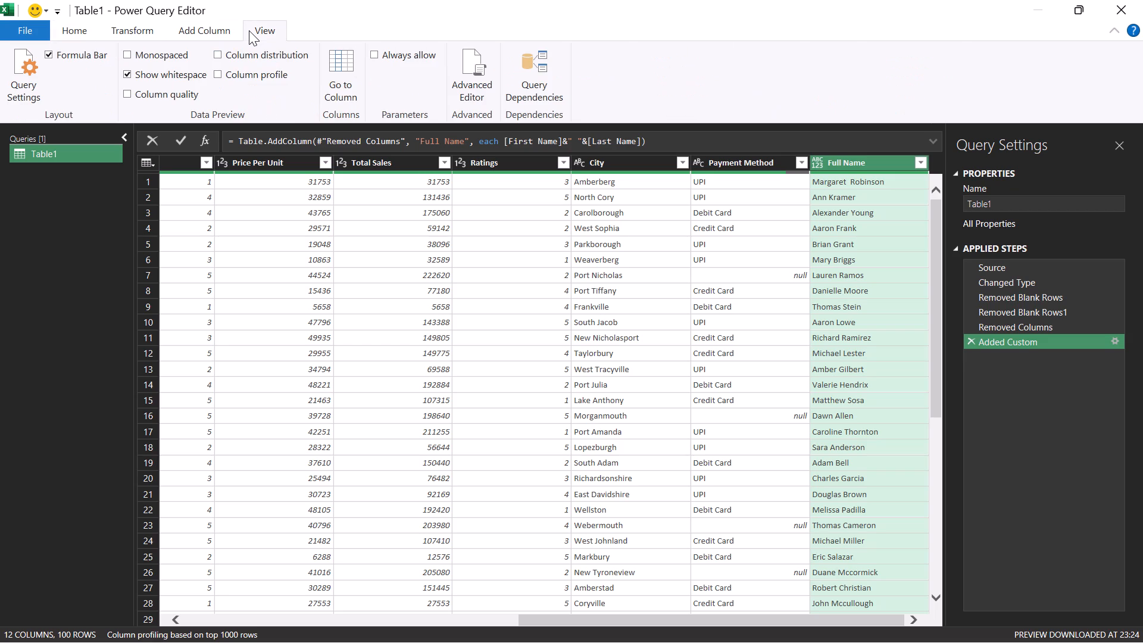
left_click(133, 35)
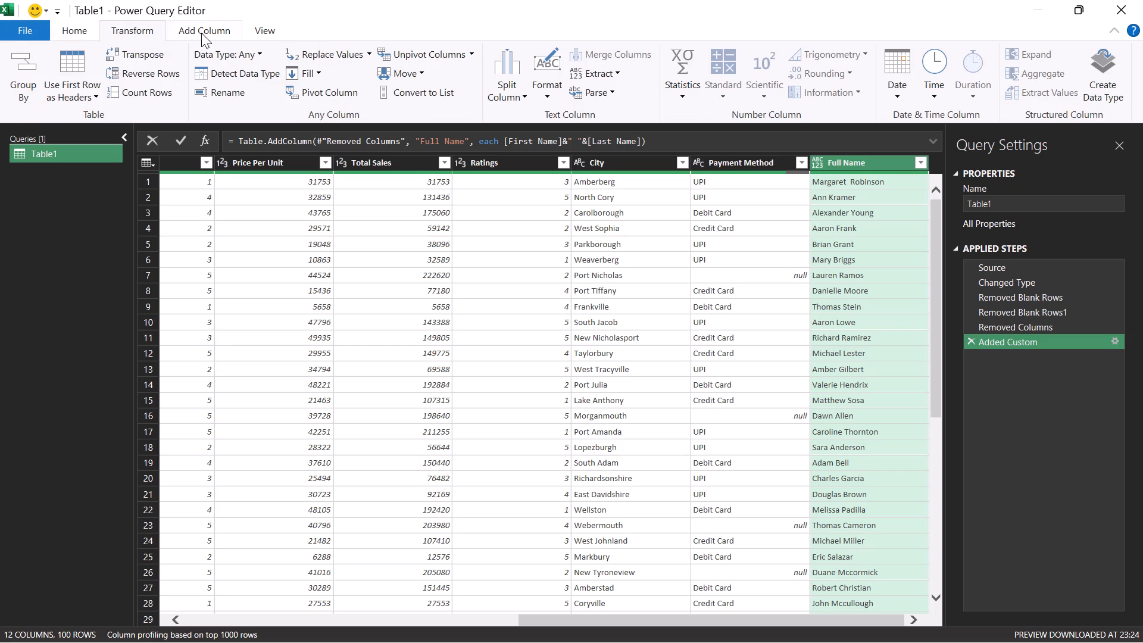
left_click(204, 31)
Turn on the Column quality display for the data preview.
left_click(252, 21)
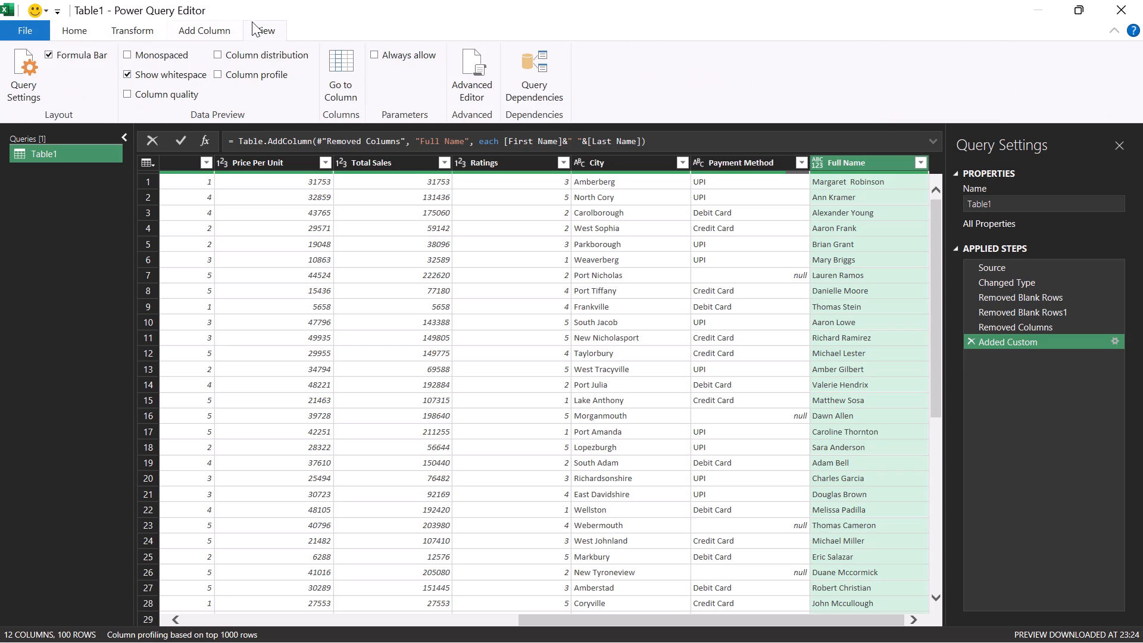
left_click(160, 102)
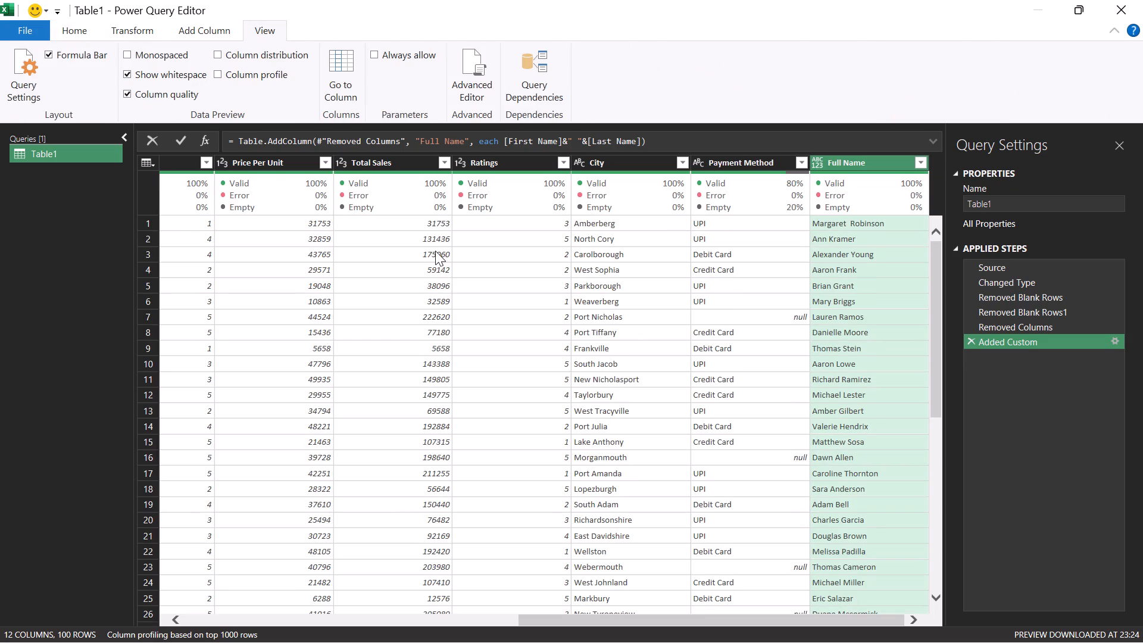
scroll(435, 251, "left", 2)
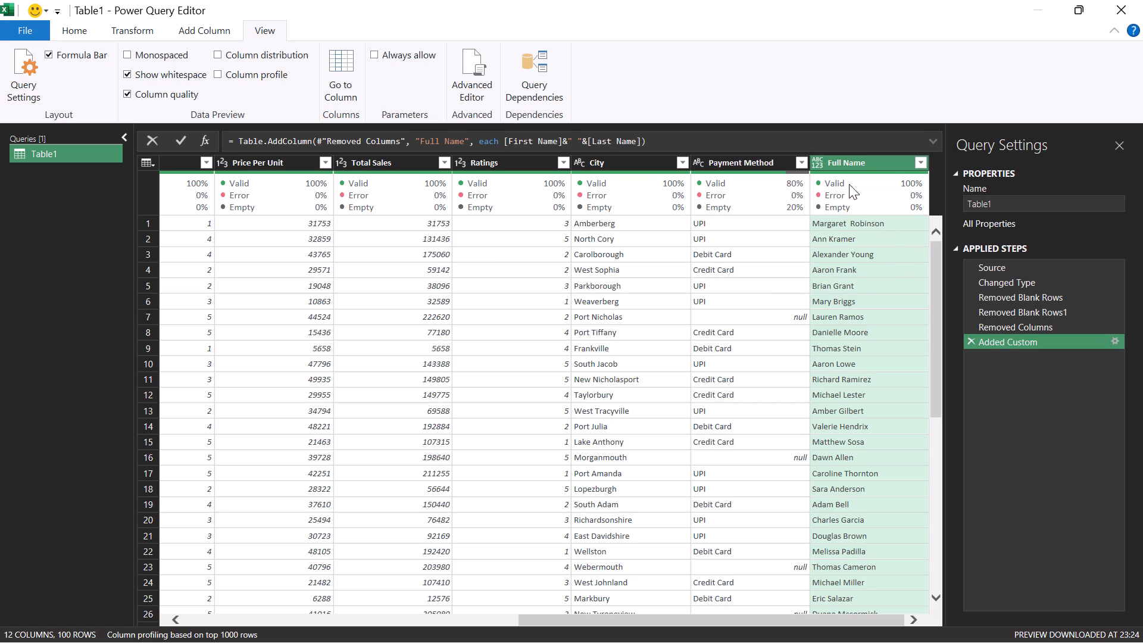
Remove the custom Full Name column from the query.
left_click(860, 293)
left_click(856, 173)
left_click(824, 180)
left_click(779, 187)
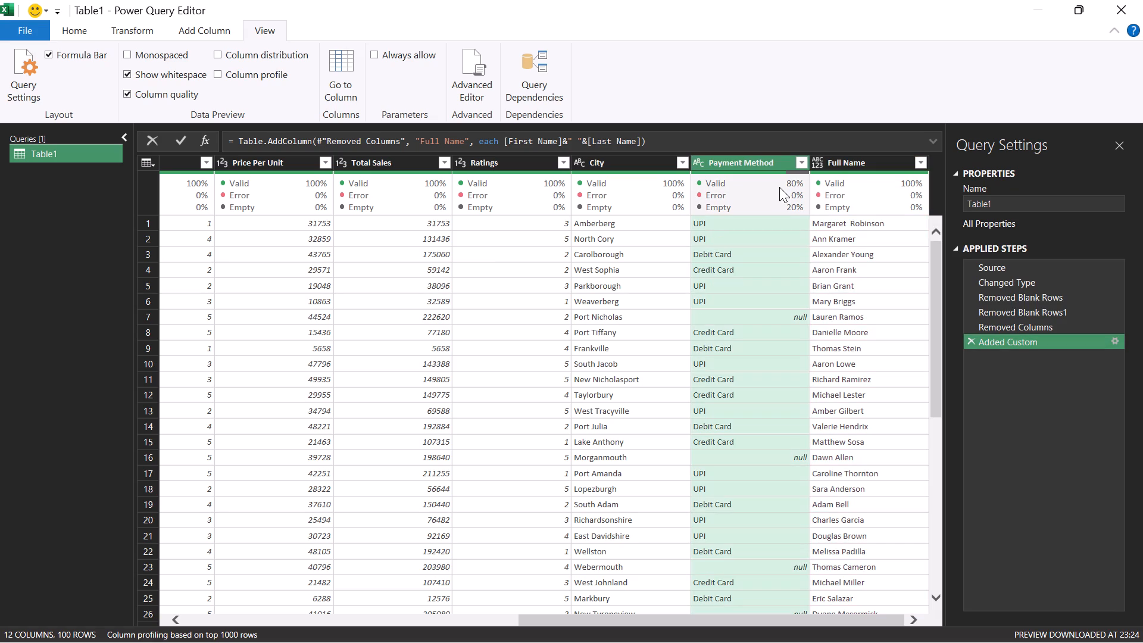
left_click(854, 166)
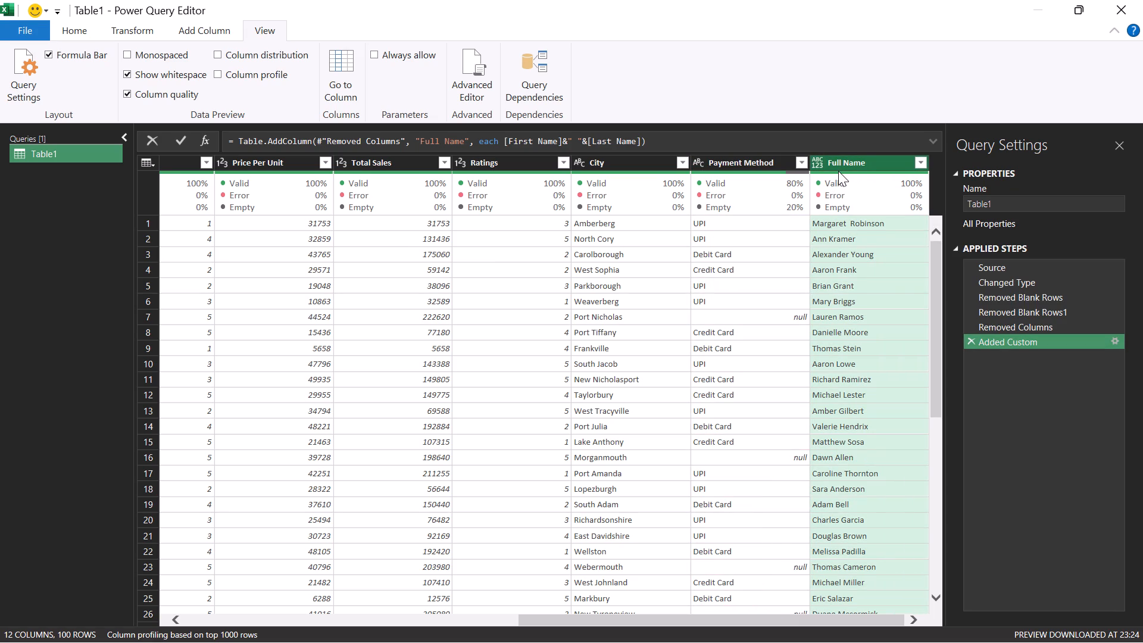
left_click_drag(838, 171, 672, 183)
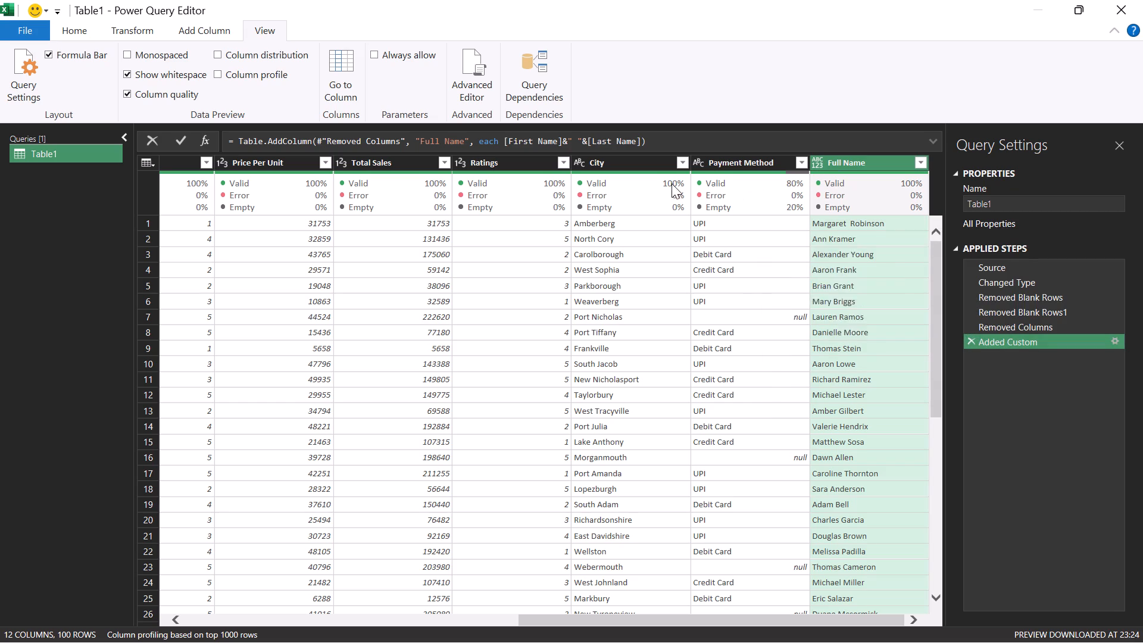
left_click_drag(672, 183, 582, 199)
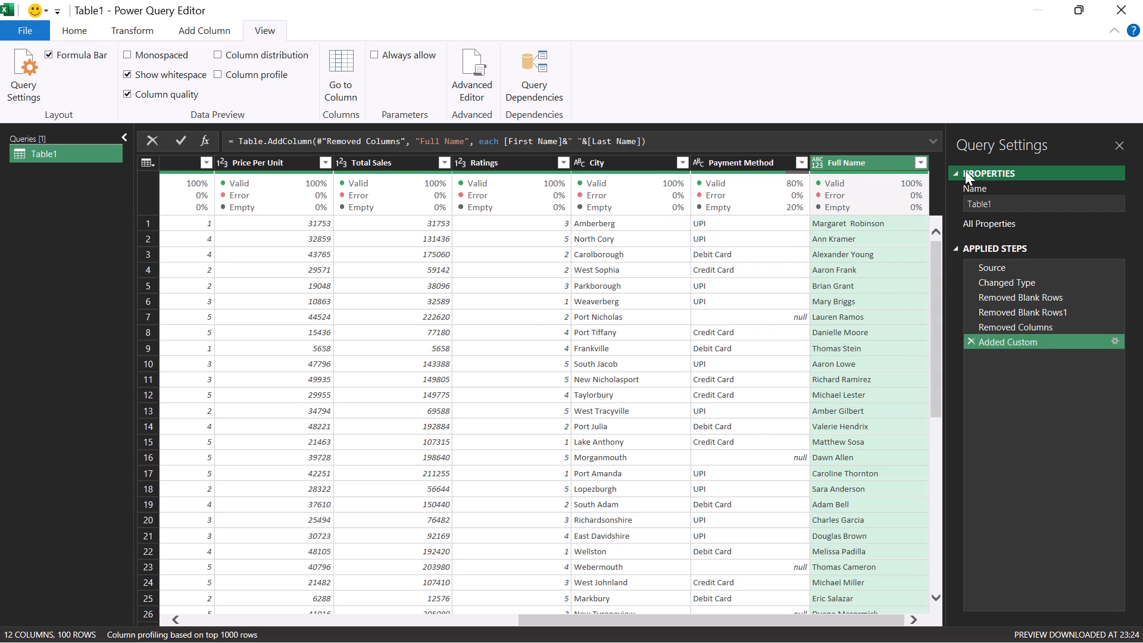
key("Left")
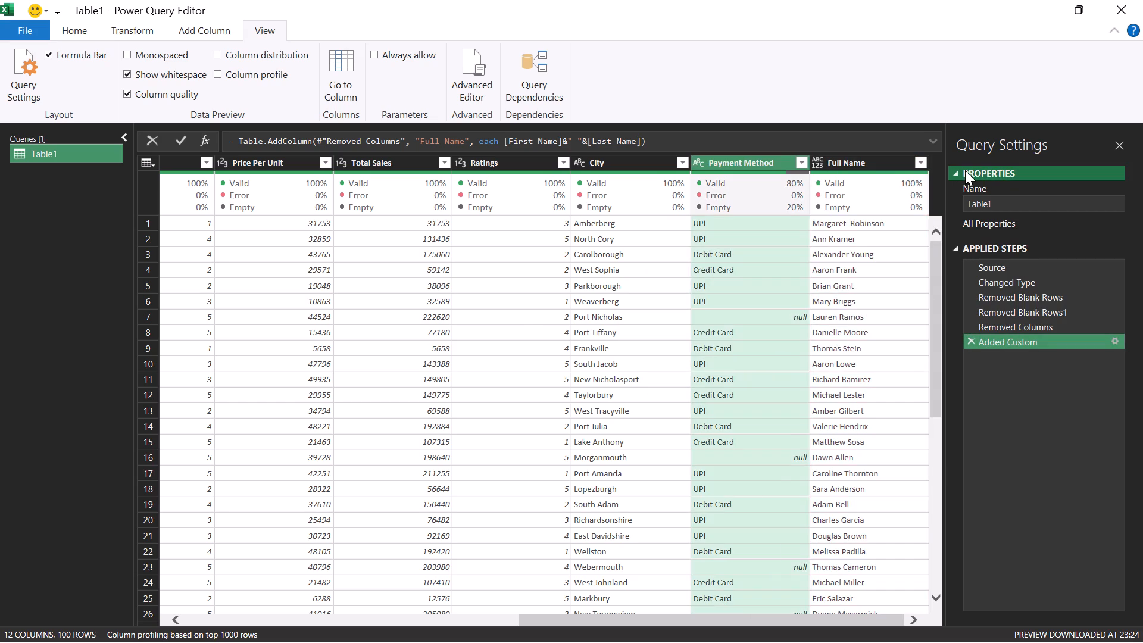
key("Right")
key("ctrl+Left")
key("ctrl+Left")
key("Right")
key("Right")
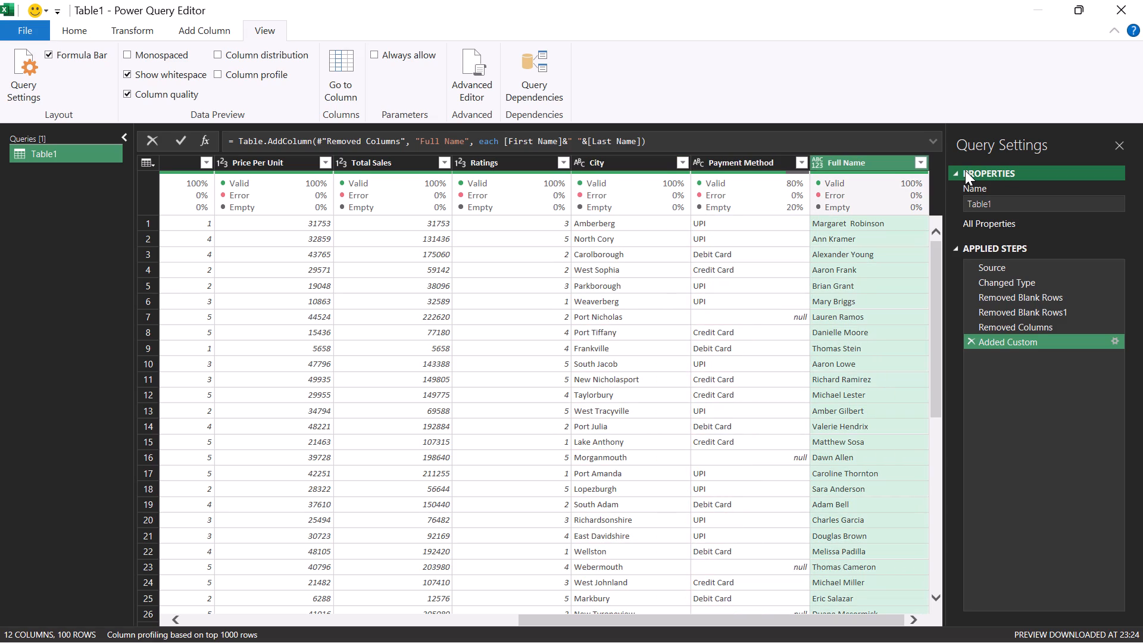
key("Delete")
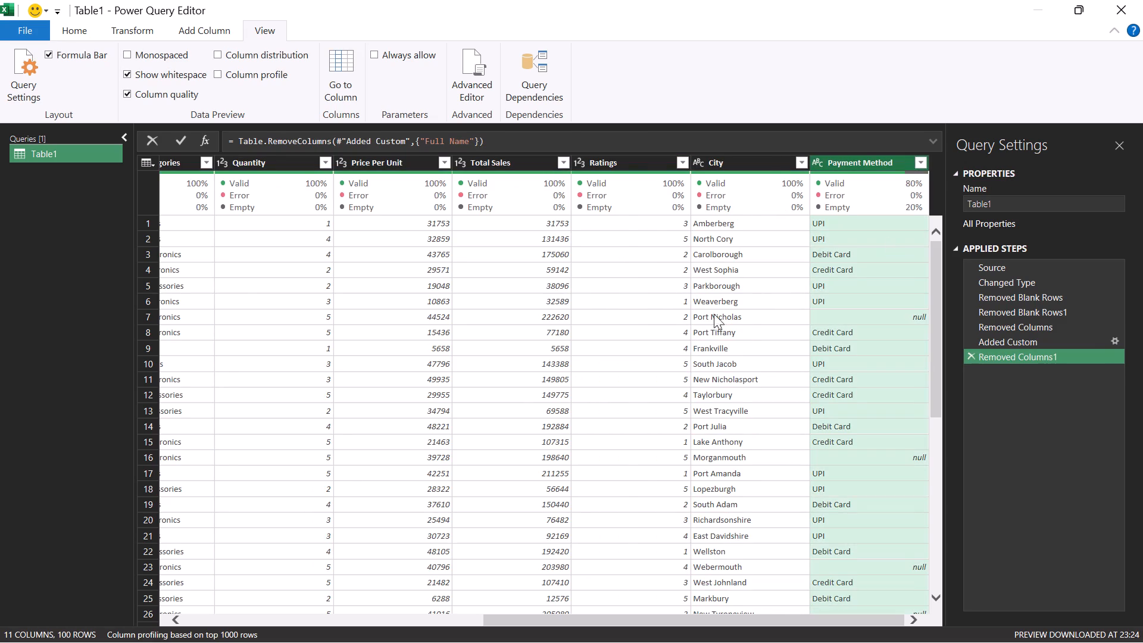
Select the First Name and Last Name columns and start a new column from examples based on that selection.
scroll(695, 326, "right", 3)
left_click(450, 302)
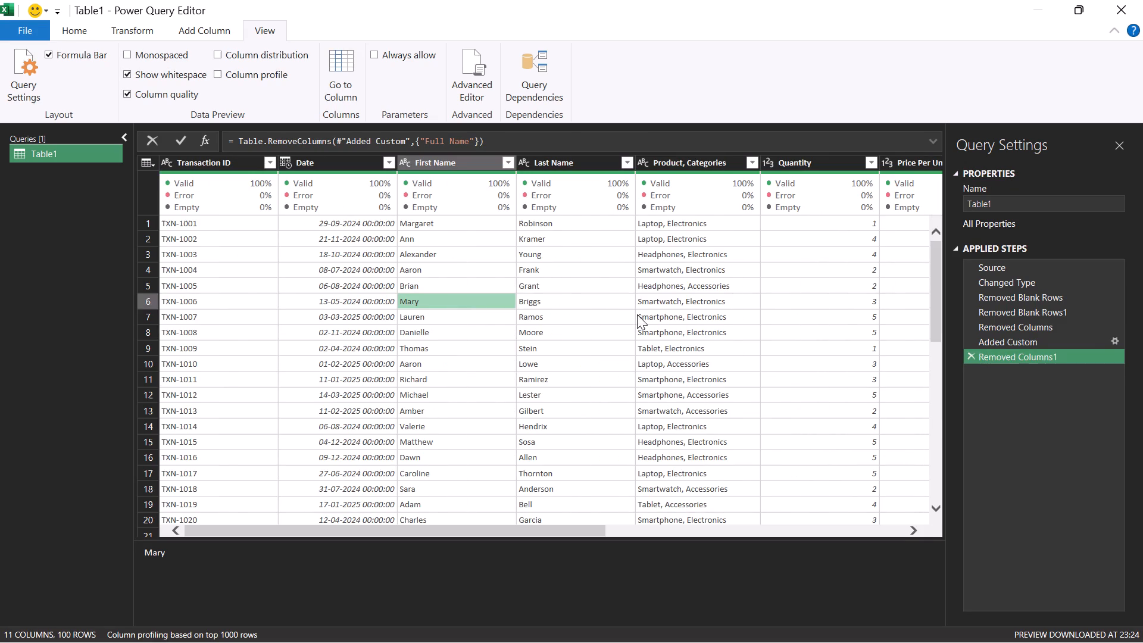
left_click(592, 289)
left_click(579, 159)
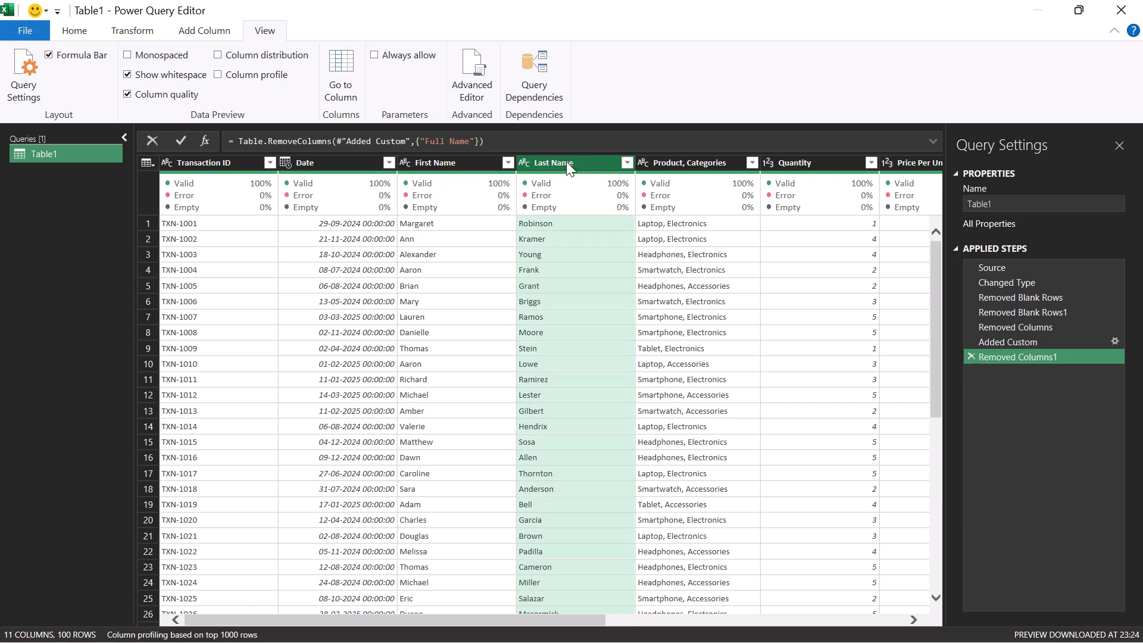
left_click_drag(424, 167, 544, 161)
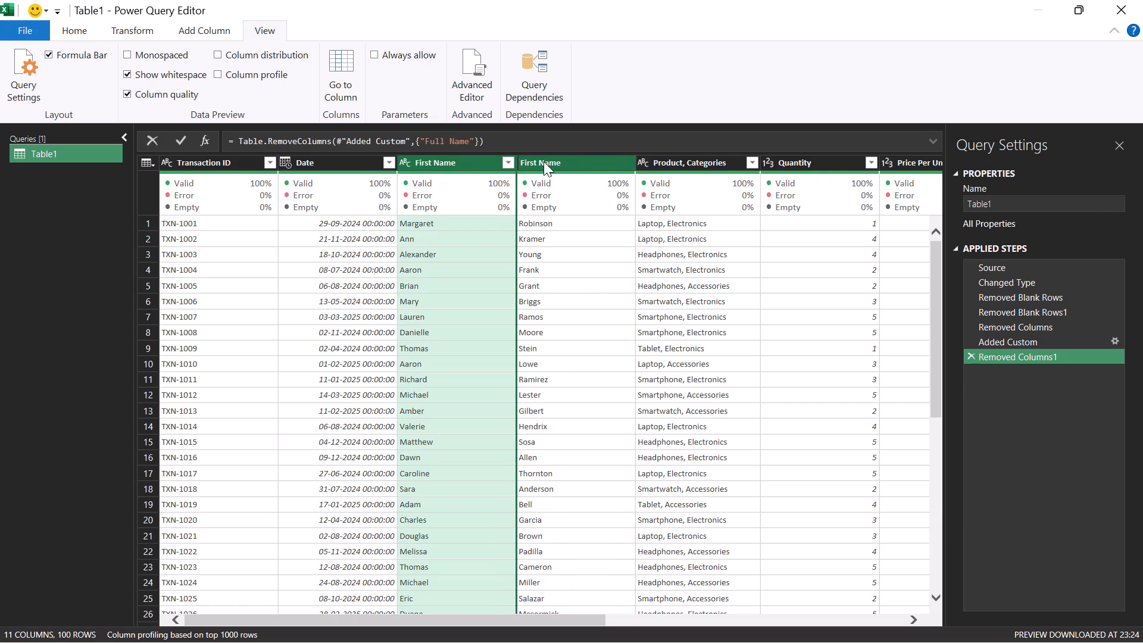
left_click_drag(544, 161, 427, 174)
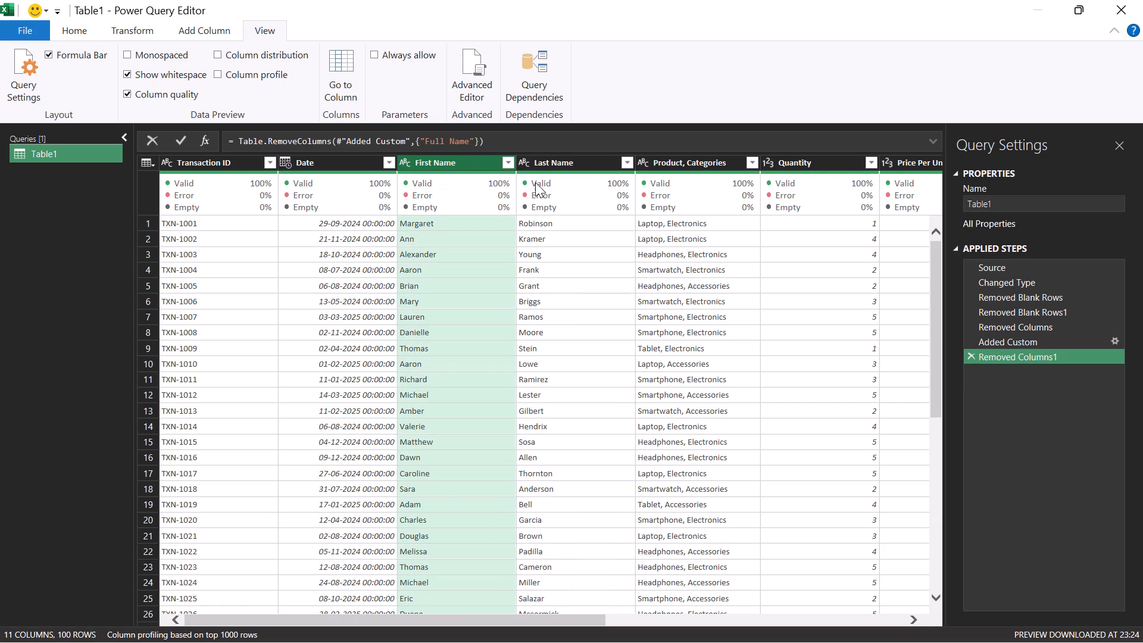
left_click_drag(567, 159, 574, 177)
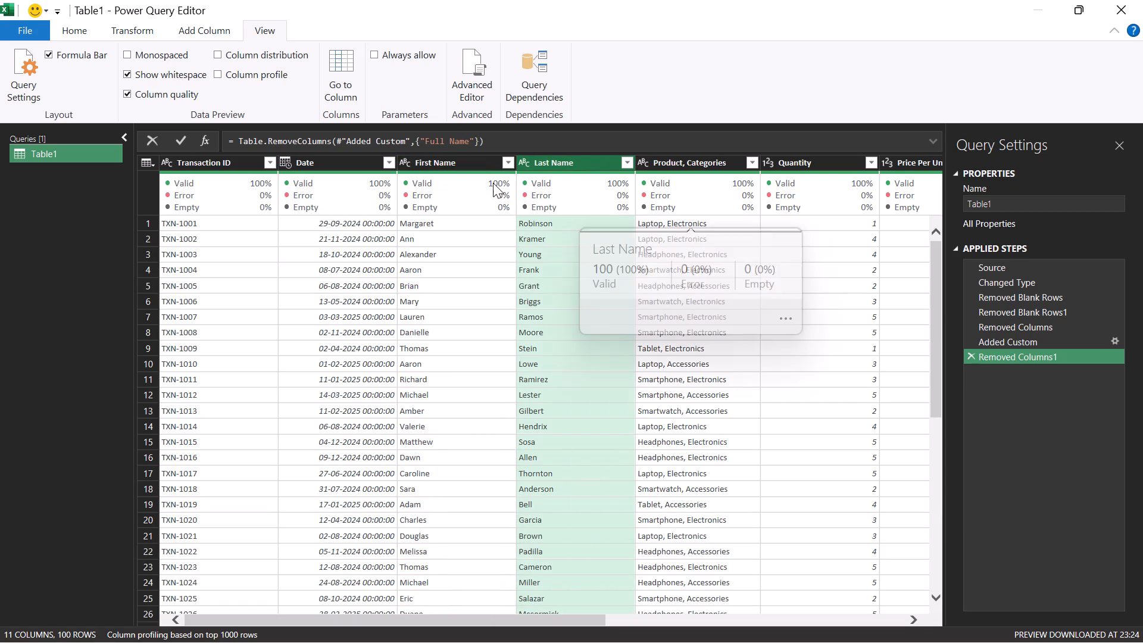
left_click_drag(489, 184, 561, 199)
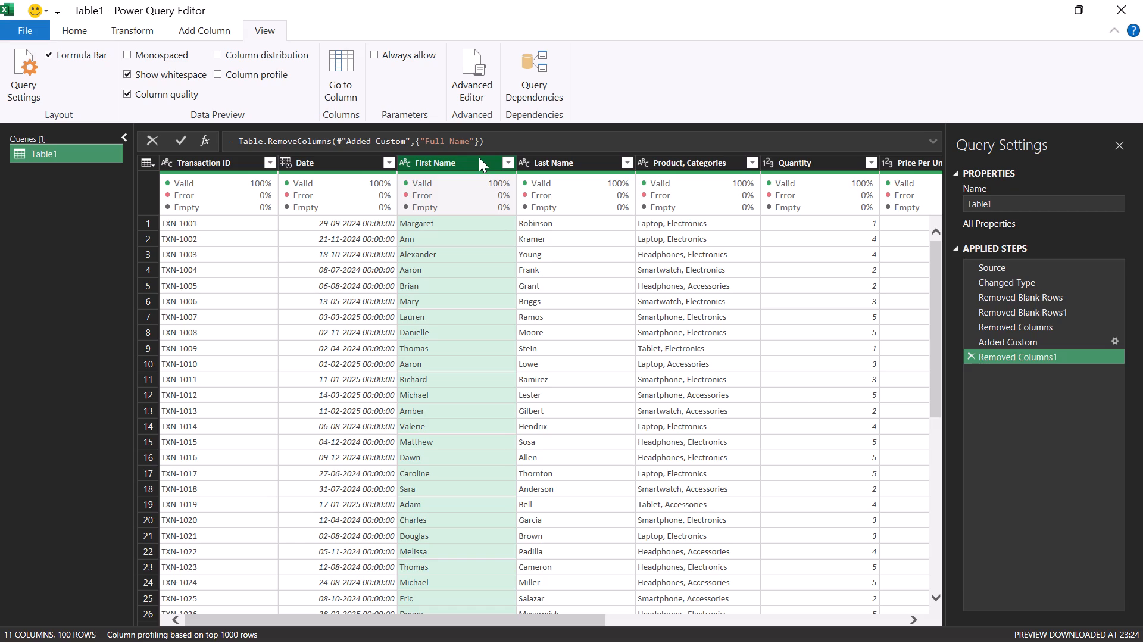
key("shift+Right")
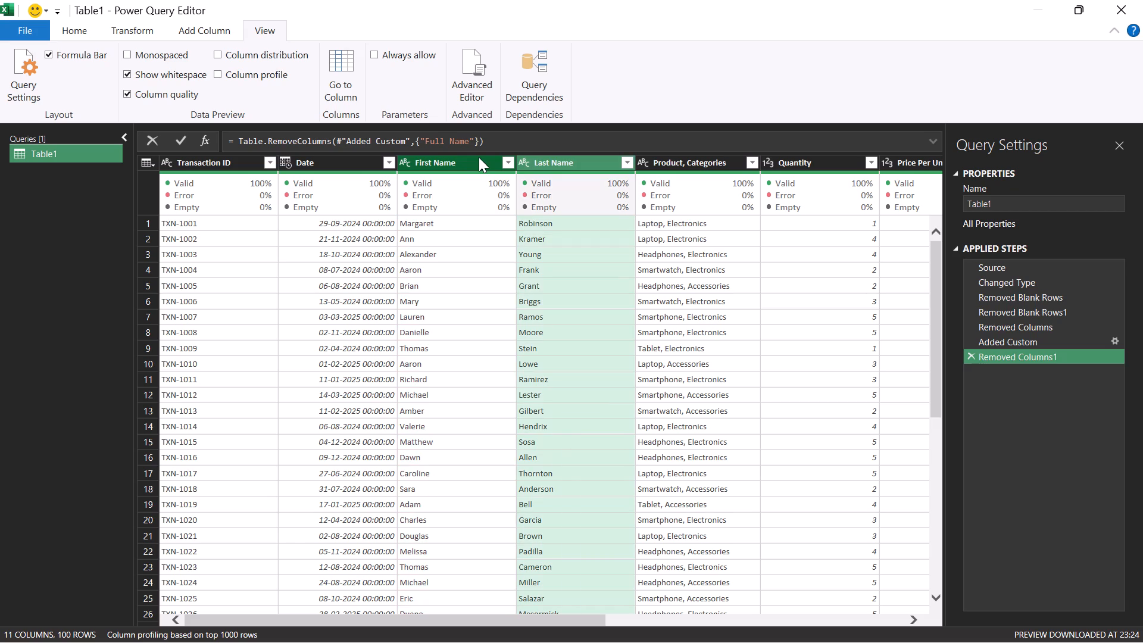
left_click(459, 177, "ctrl")
left_click(555, 165, "ctrl")
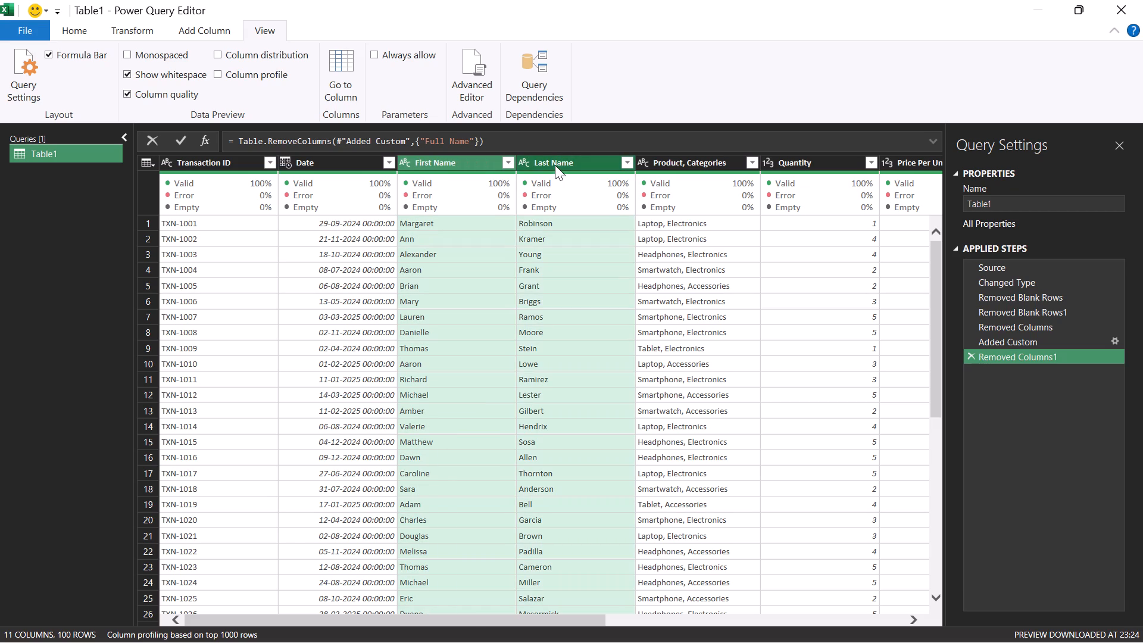
left_click(63, 24)
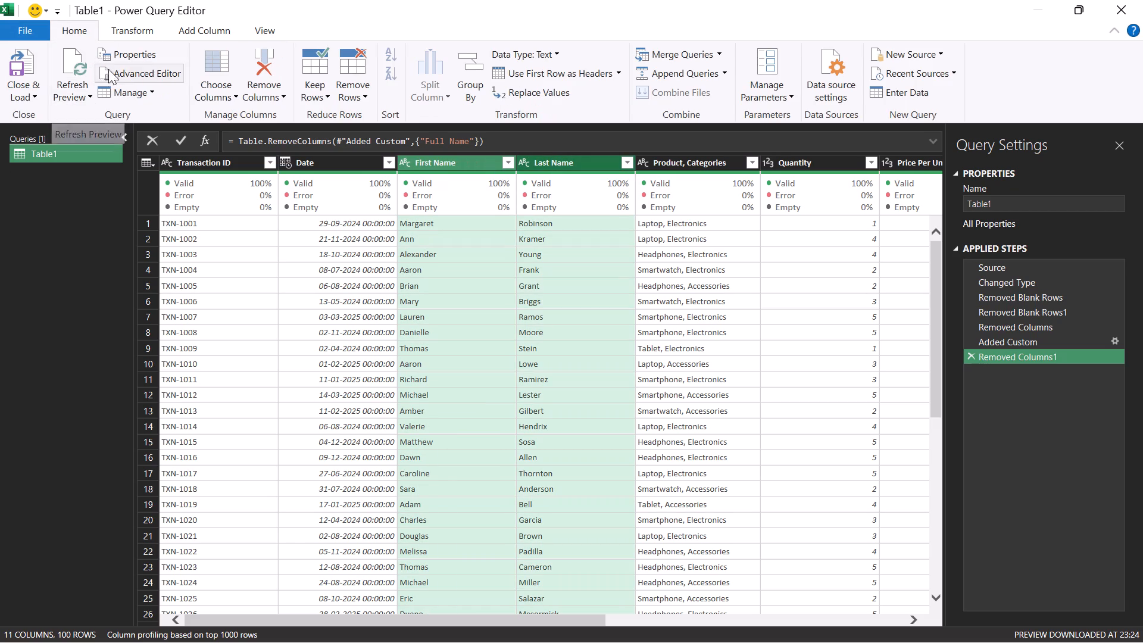
left_click(126, 33)
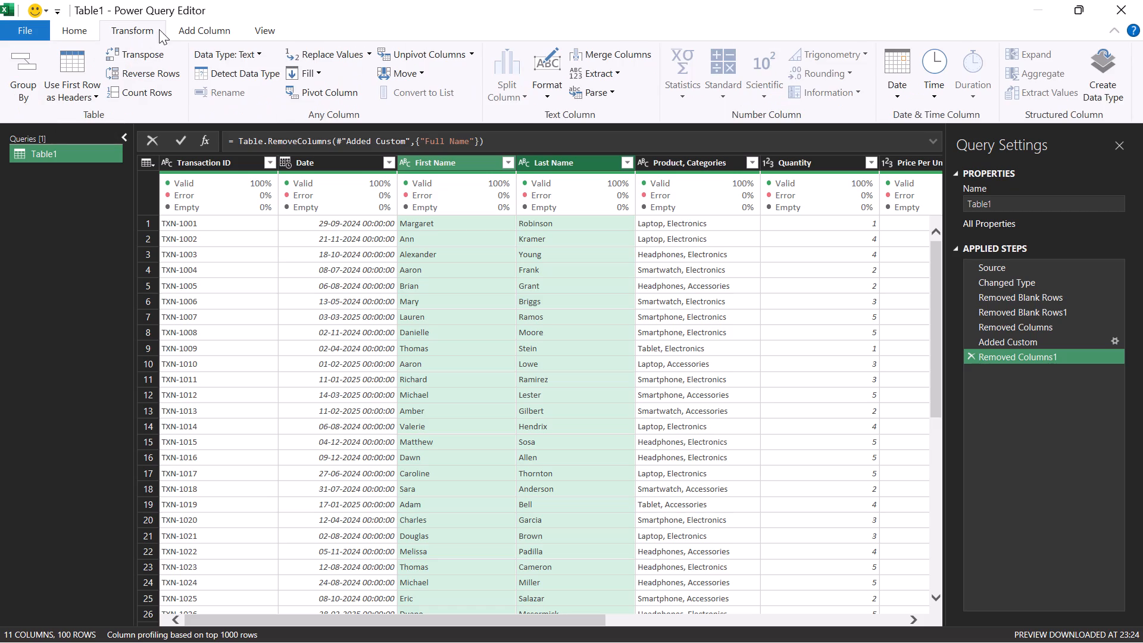
left_click(183, 27)
left_click(42, 103)
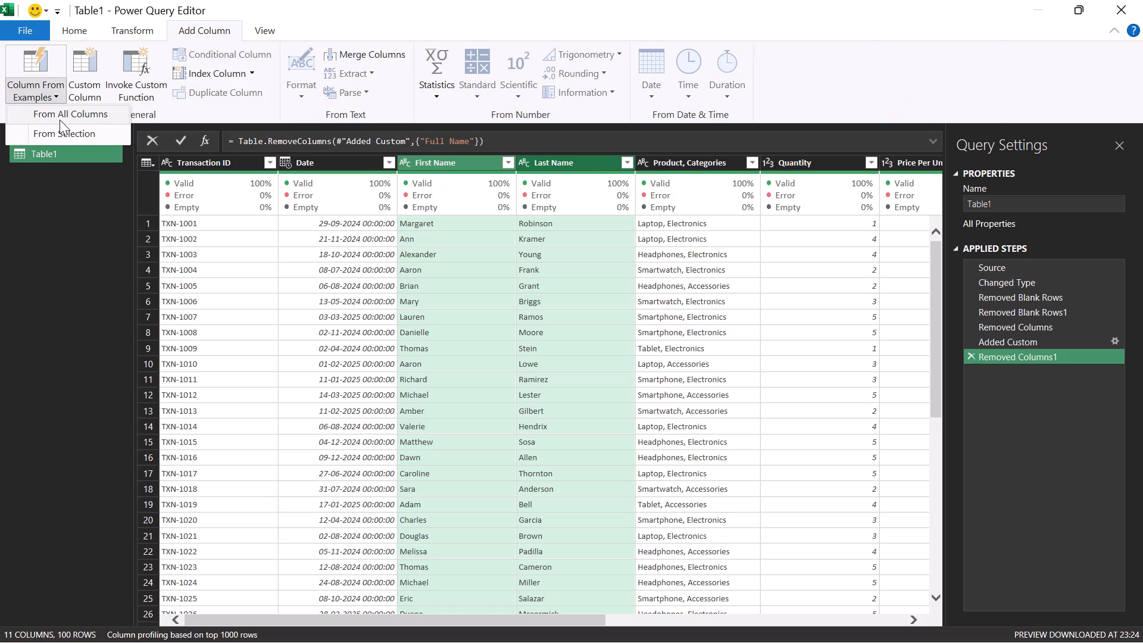
left_click(57, 135)
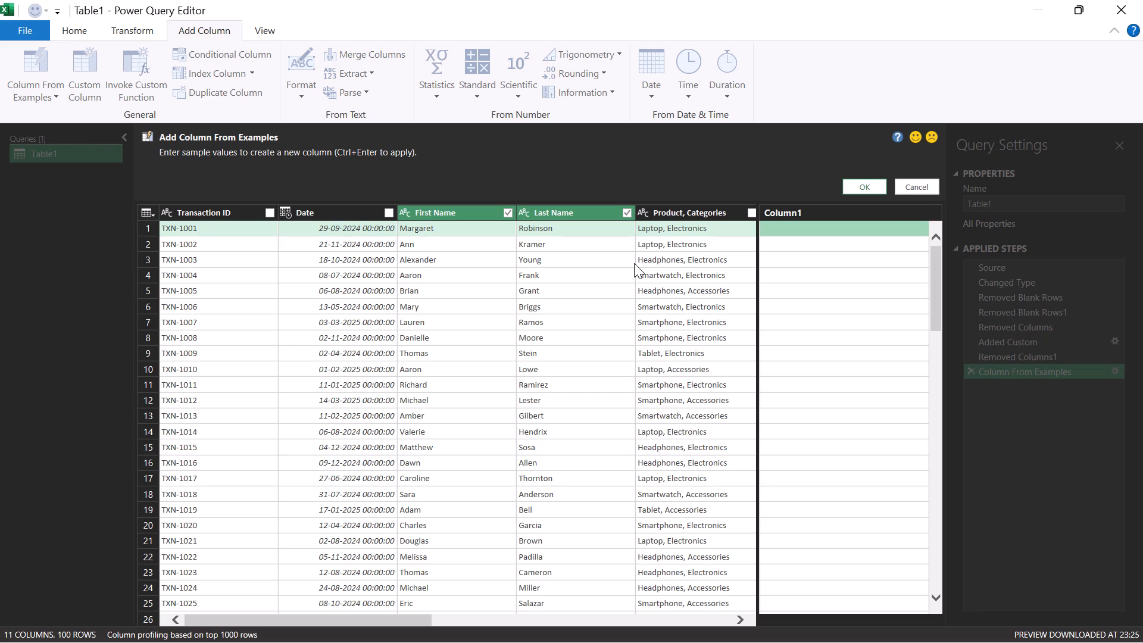
Begin the row 2 example value with the suggested First Name entry, followed by a space.
left_click(811, 230)
double_click(812, 247)
left_click(812, 247)
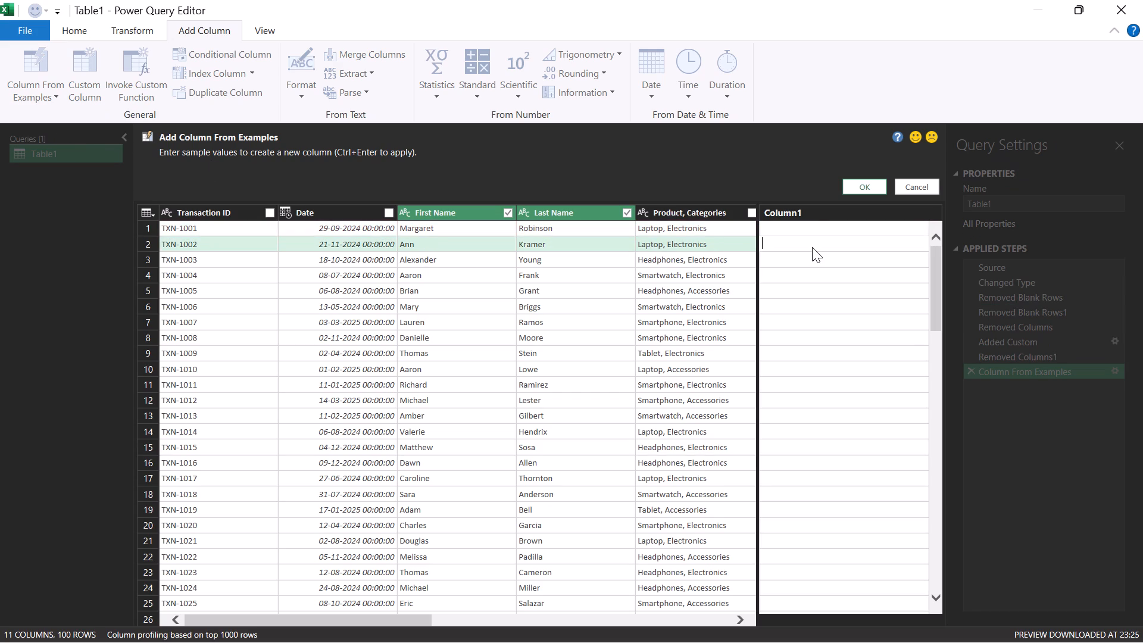
double_click(812, 247)
left_click(870, 320)
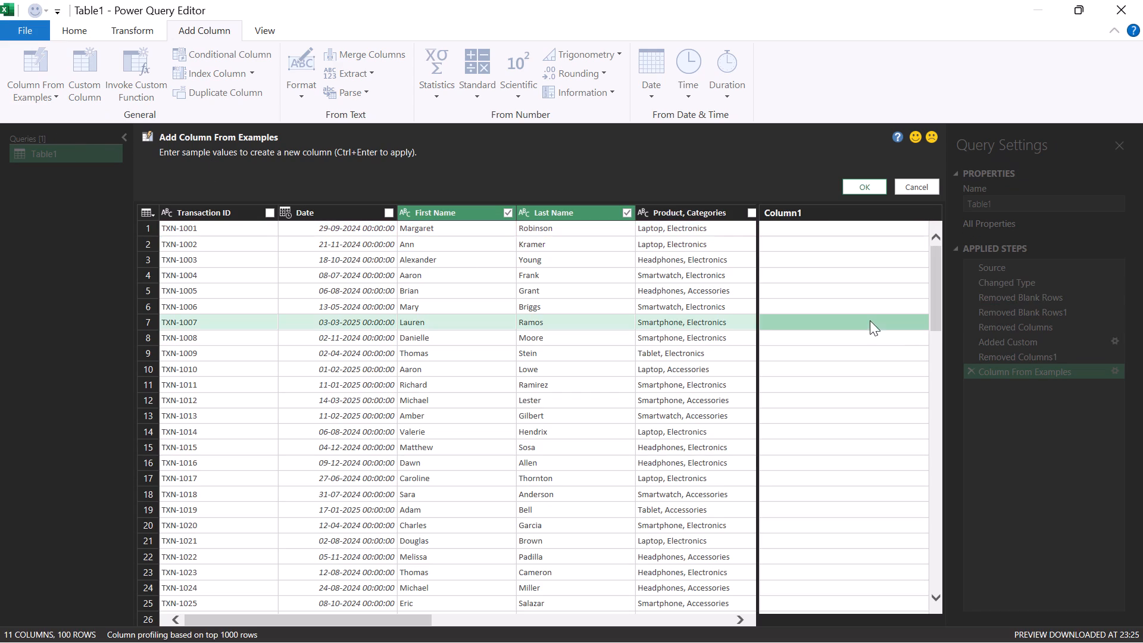
left_click(793, 250)
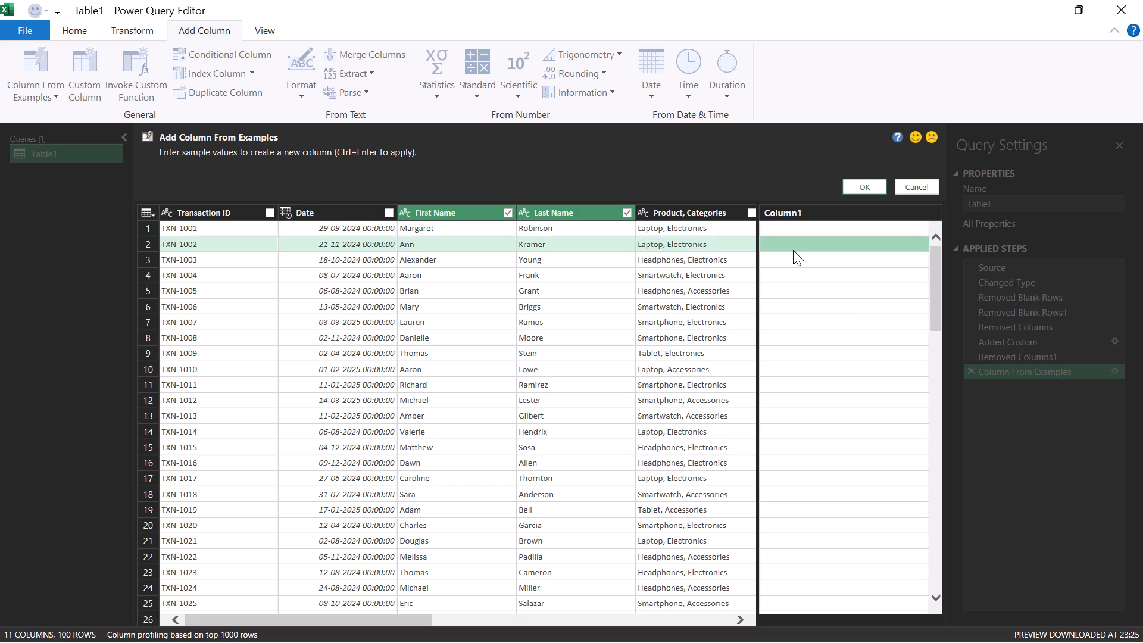
left_click(793, 250)
right_click(793, 250)
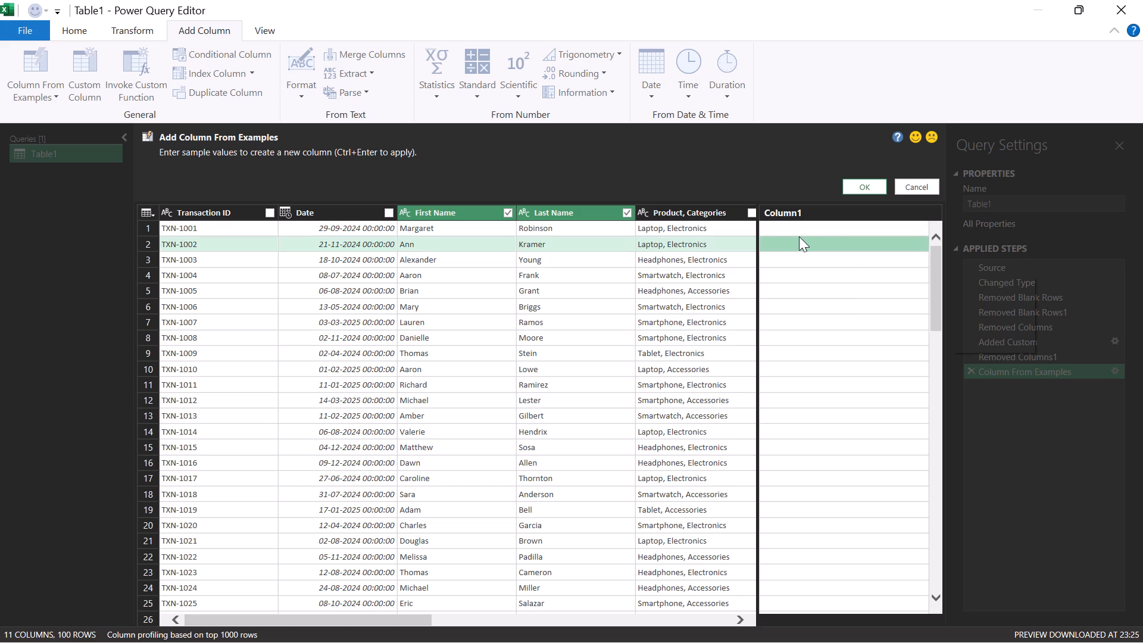
double_click(789, 242)
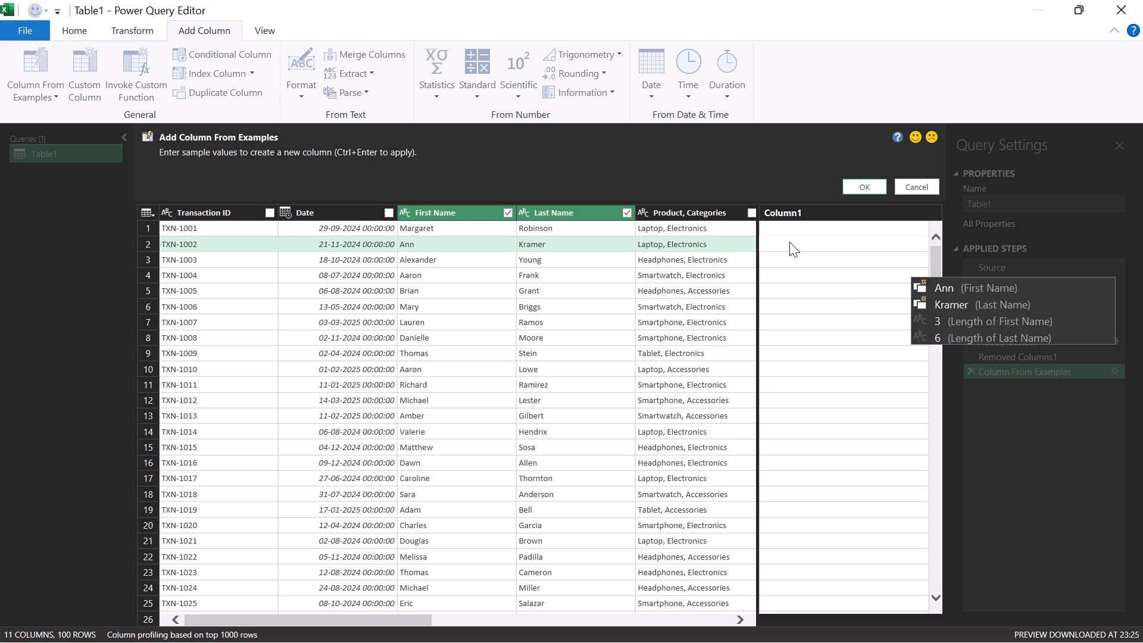
left_click(962, 291)
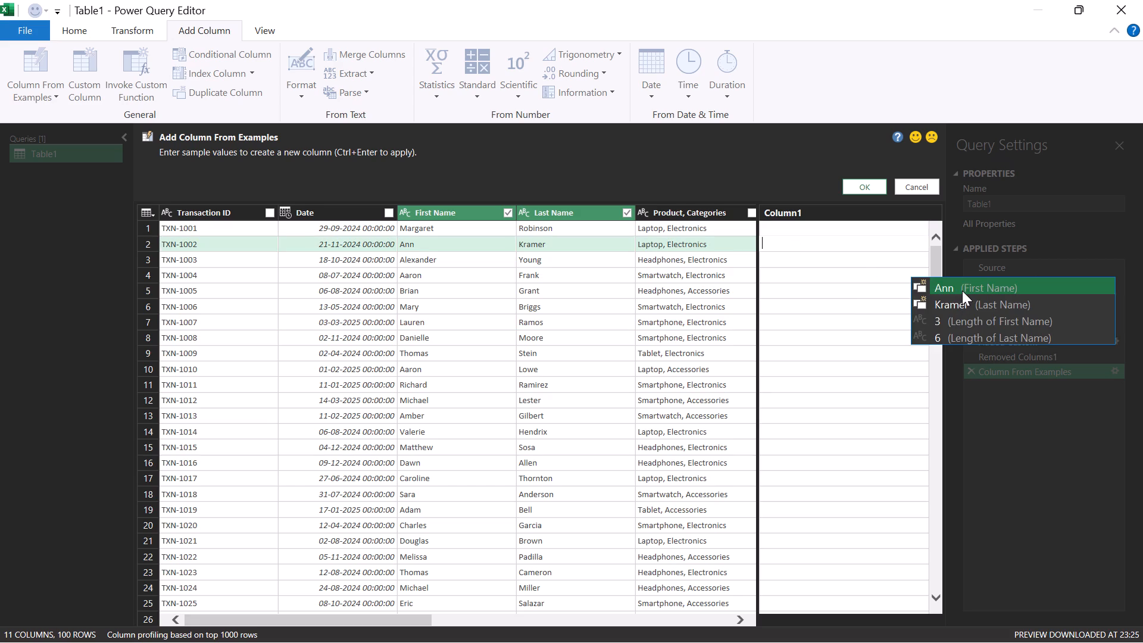
left_click_drag(962, 289, 860, 283)
left_click_drag(860, 283, 829, 260)
key("Return")
key("space")
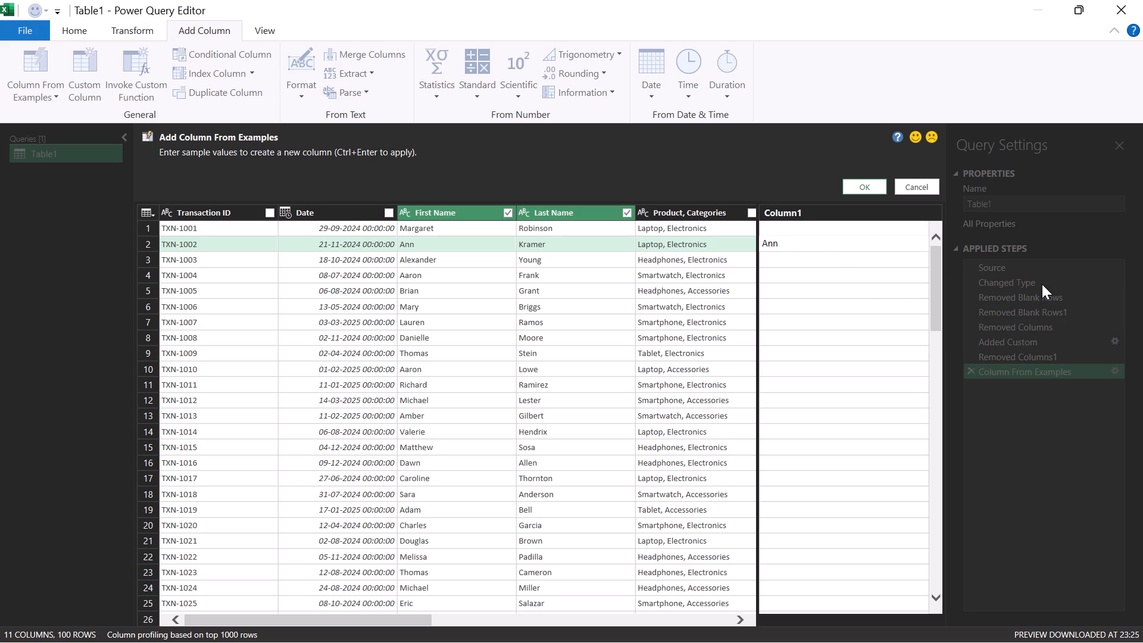
Complete the row 2 example with that row's last name and add the resulting combined-name column to the query.
left_click(865, 244)
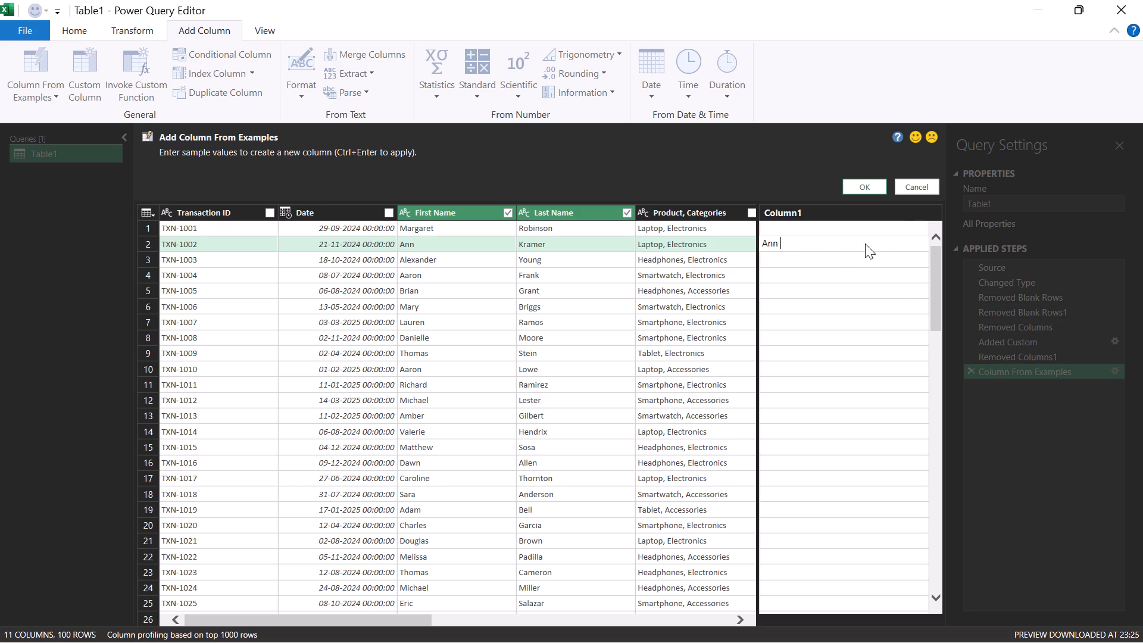
triple_click(865, 244)
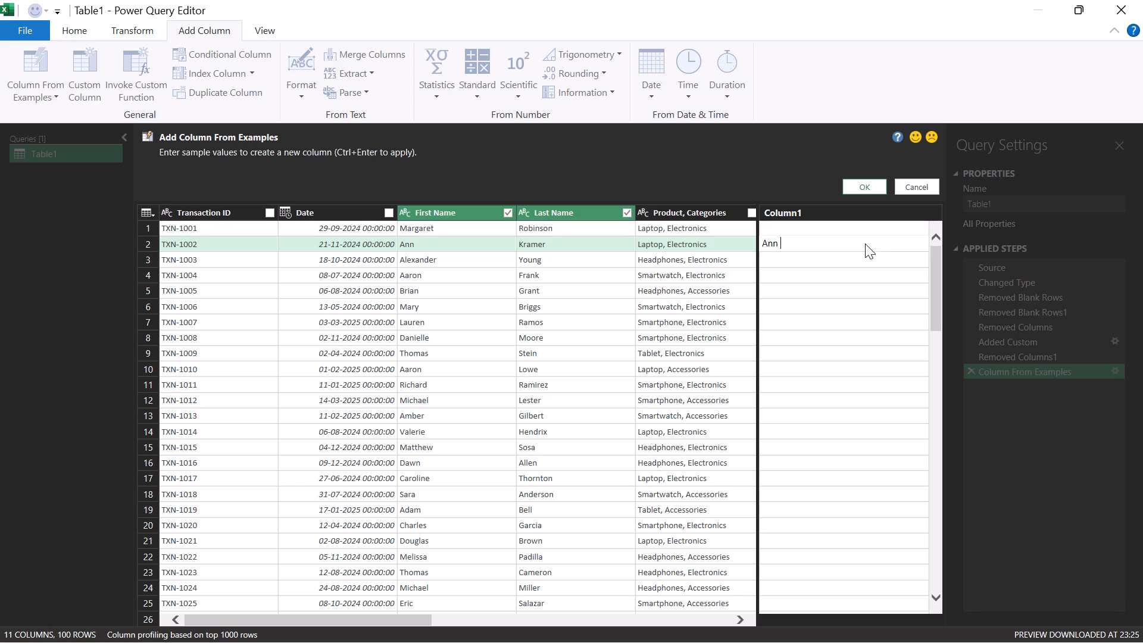
left_click(865, 244)
left_click(865, 244)
key("shift+k")
type("ra")
type("mer")
key("Return")
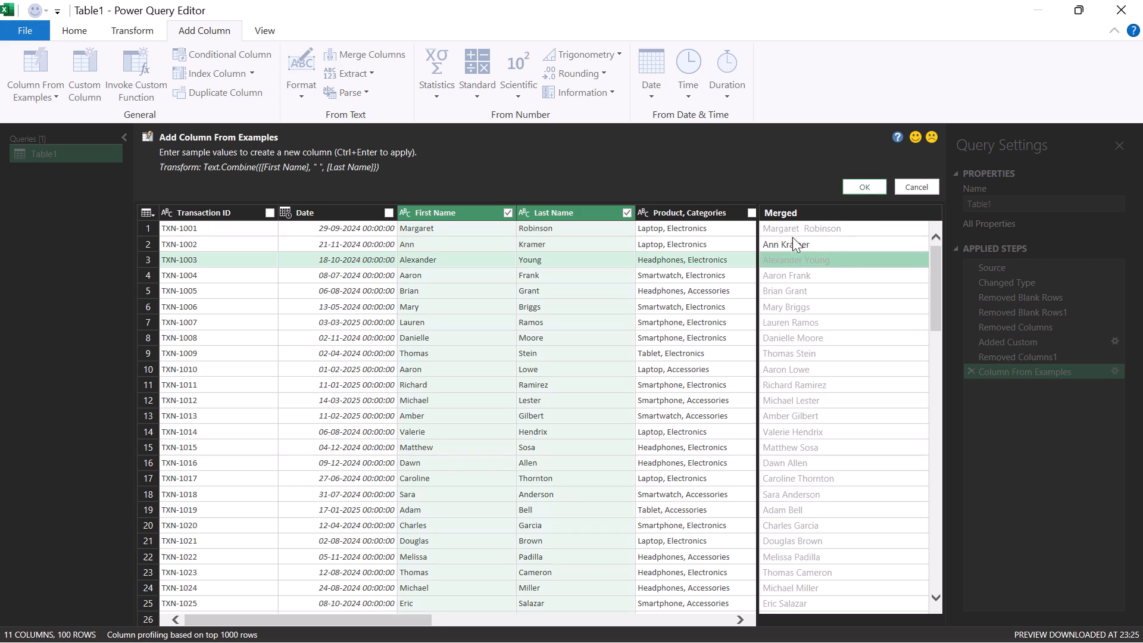
left_click(868, 183)
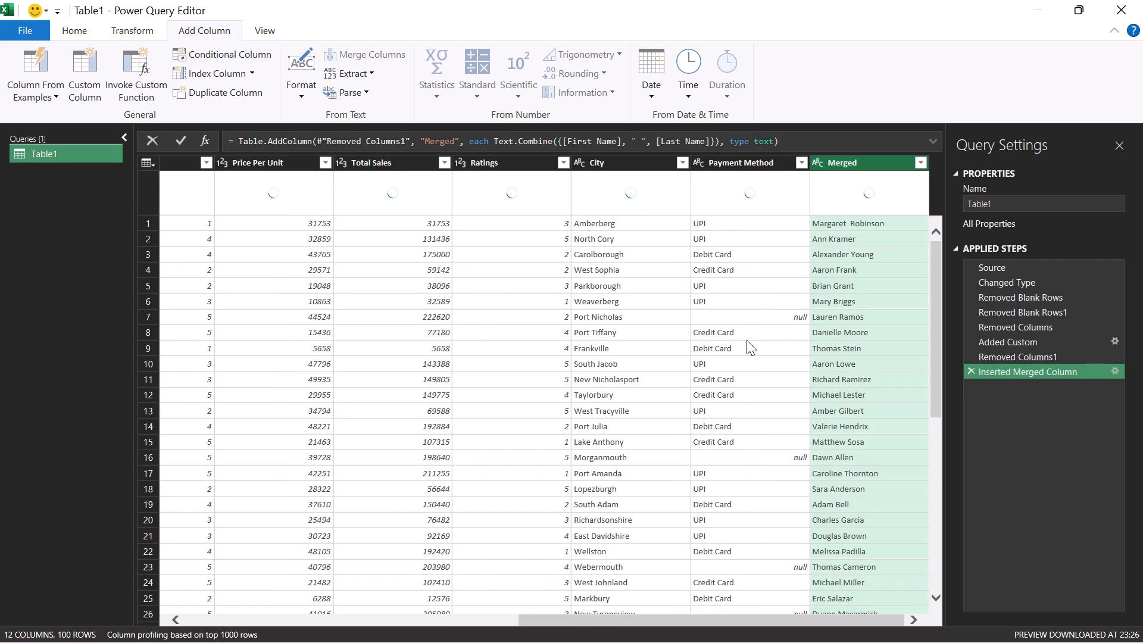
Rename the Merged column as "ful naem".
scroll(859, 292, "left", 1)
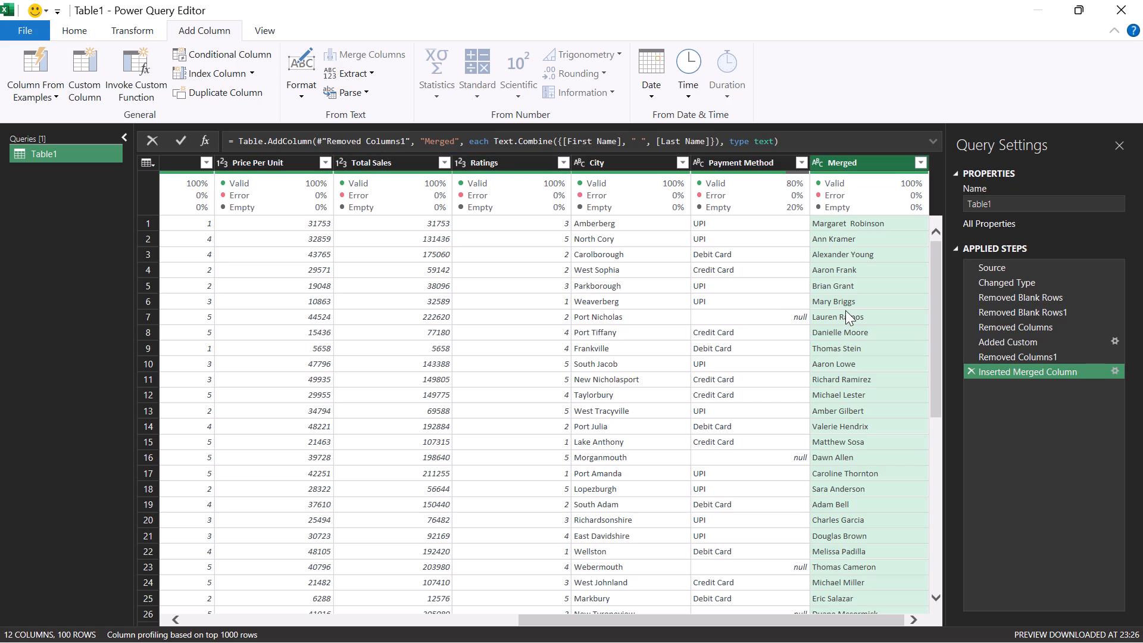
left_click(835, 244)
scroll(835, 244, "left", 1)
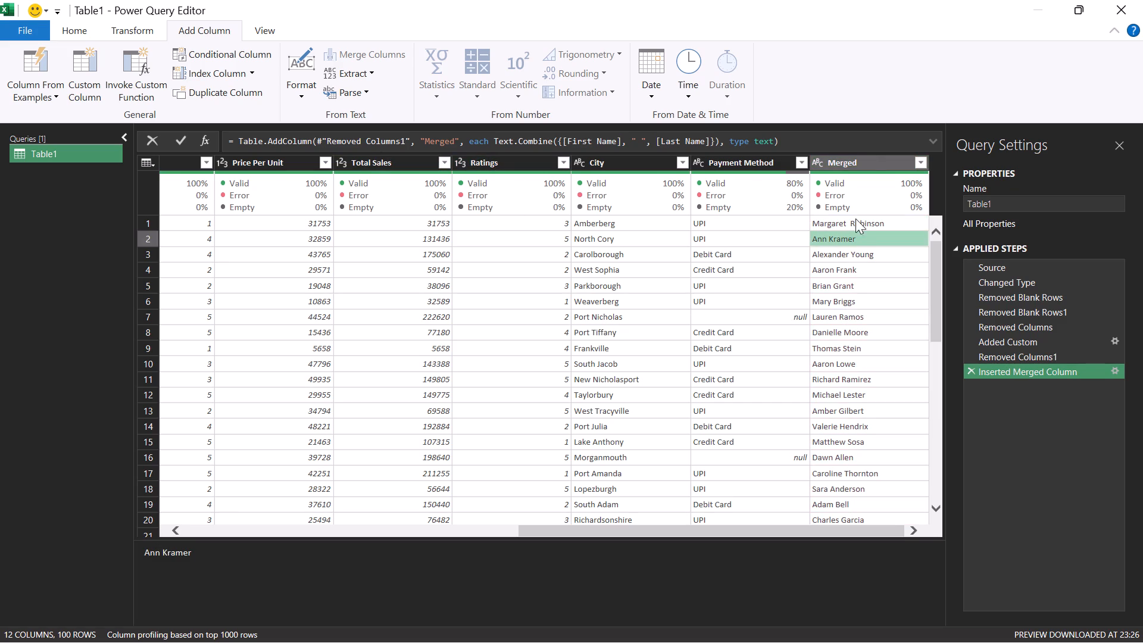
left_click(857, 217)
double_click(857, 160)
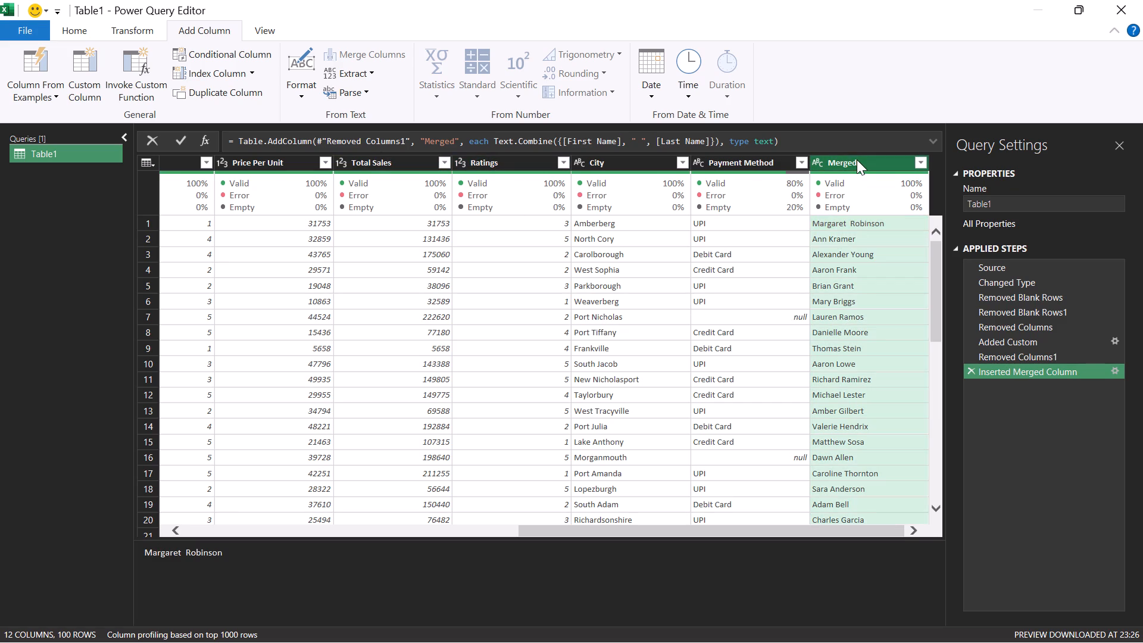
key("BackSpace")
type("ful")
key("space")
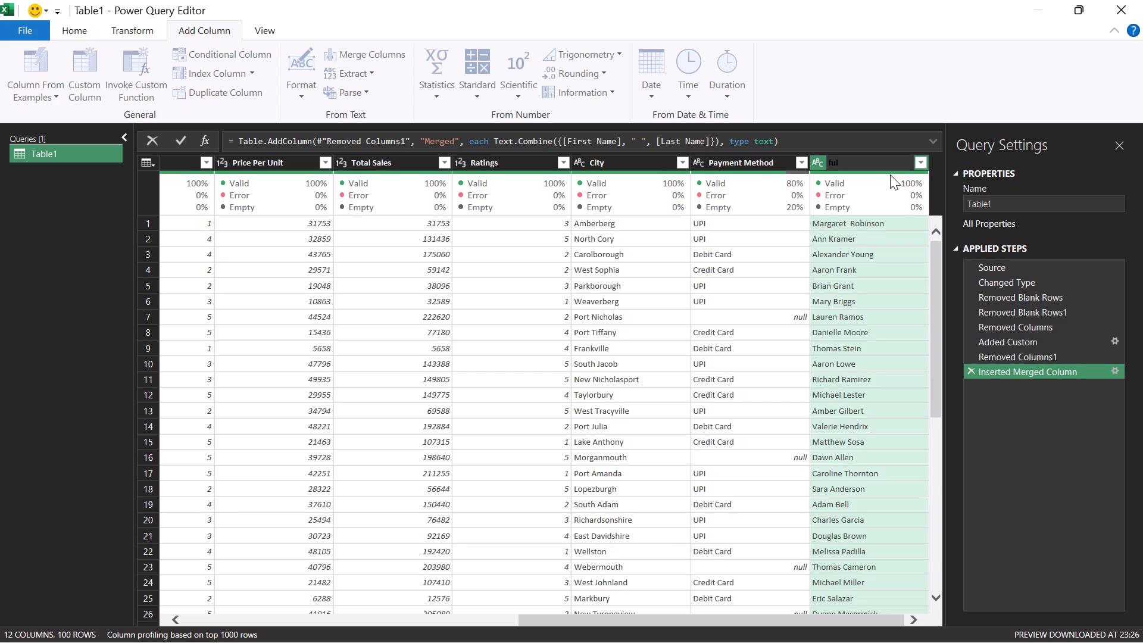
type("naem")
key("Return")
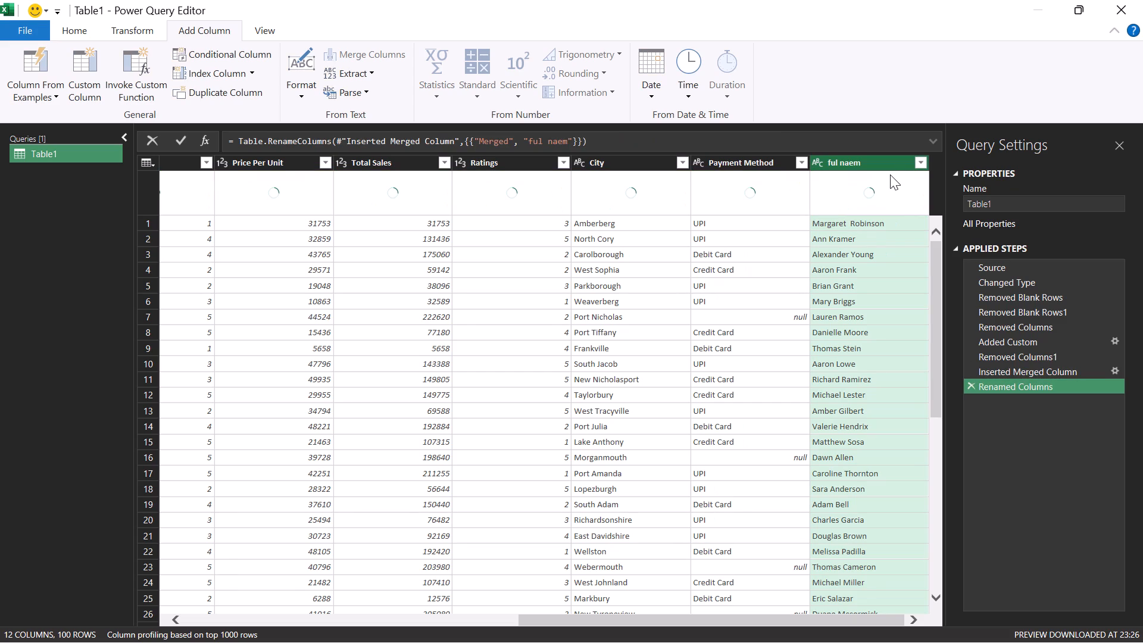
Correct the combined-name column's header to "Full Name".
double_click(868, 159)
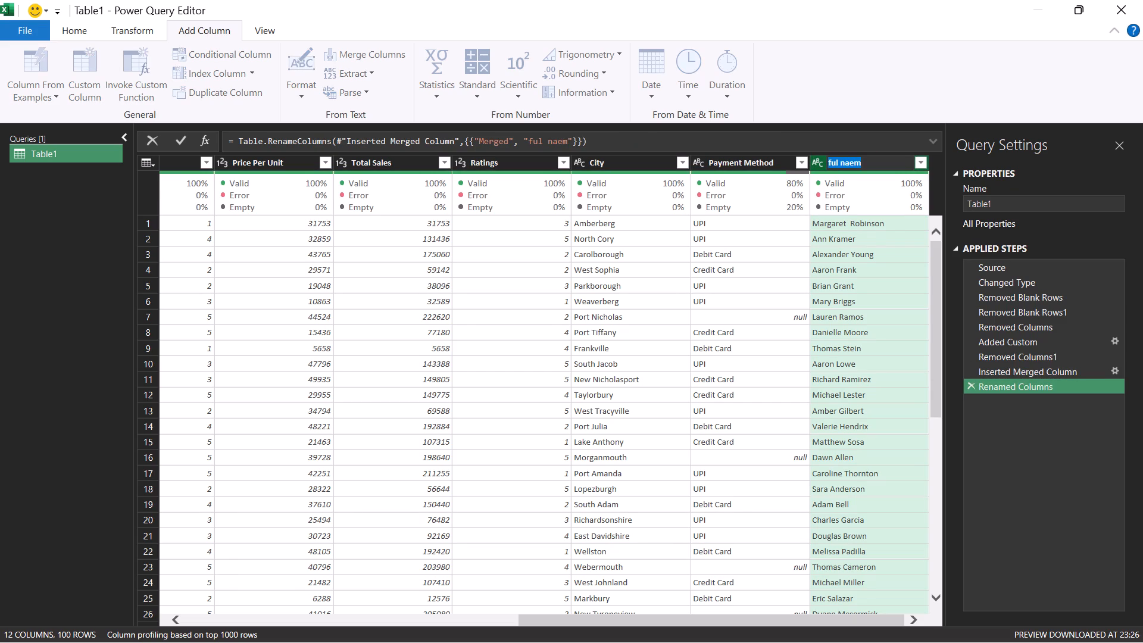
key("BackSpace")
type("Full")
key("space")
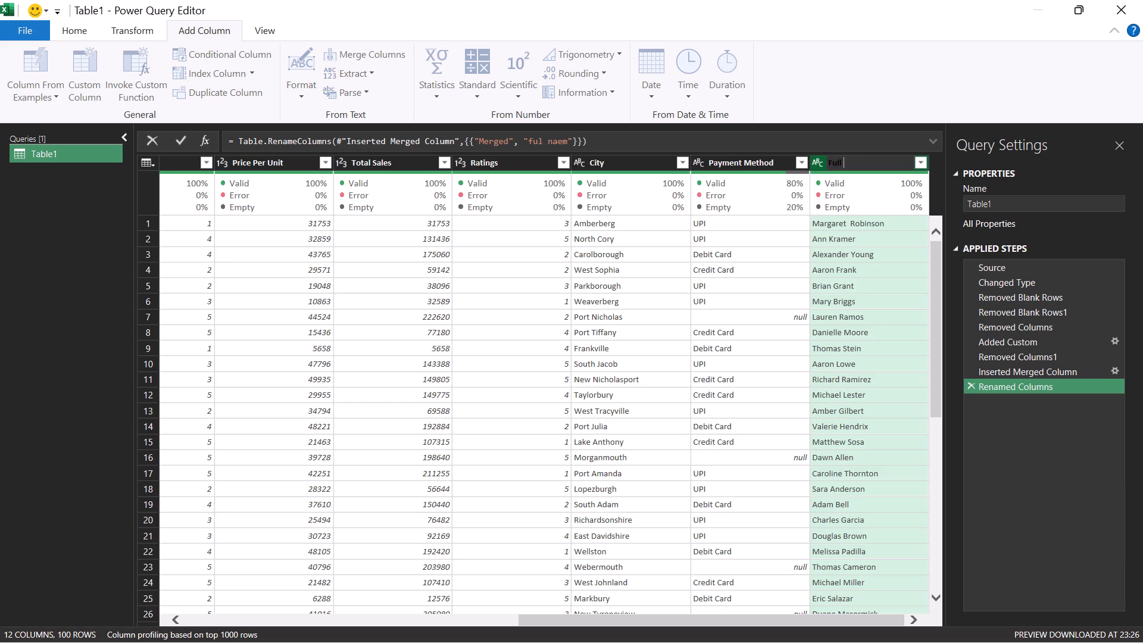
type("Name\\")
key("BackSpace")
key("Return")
Examine the Full Name values and compare them with the other columns of the table.
left_click(790, 277)
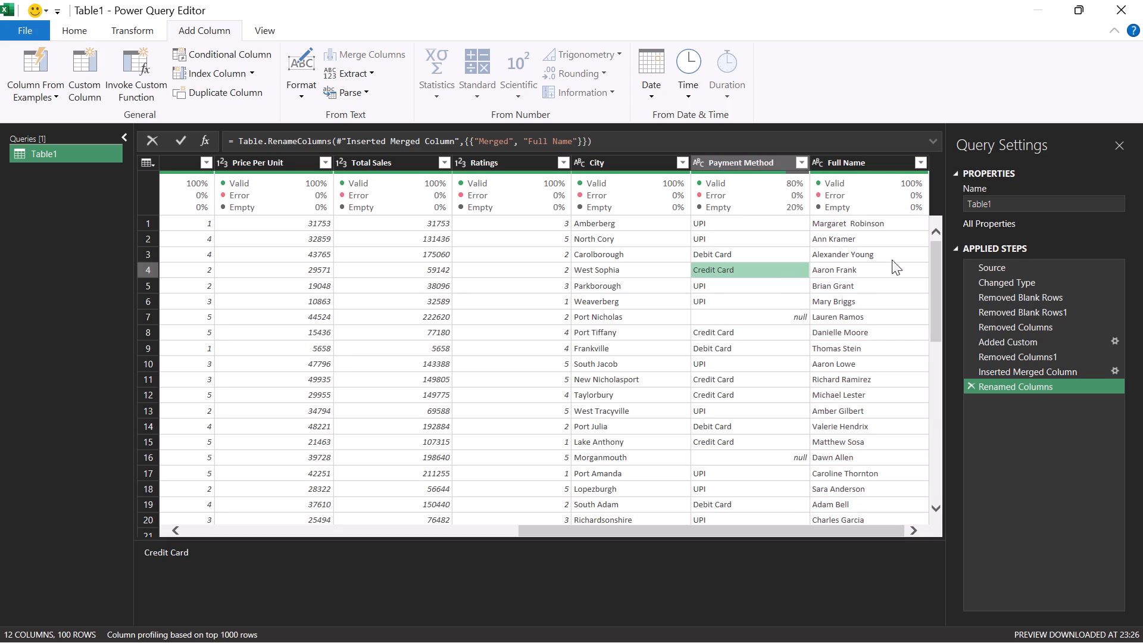
left_click(885, 302)
left_click(866, 455)
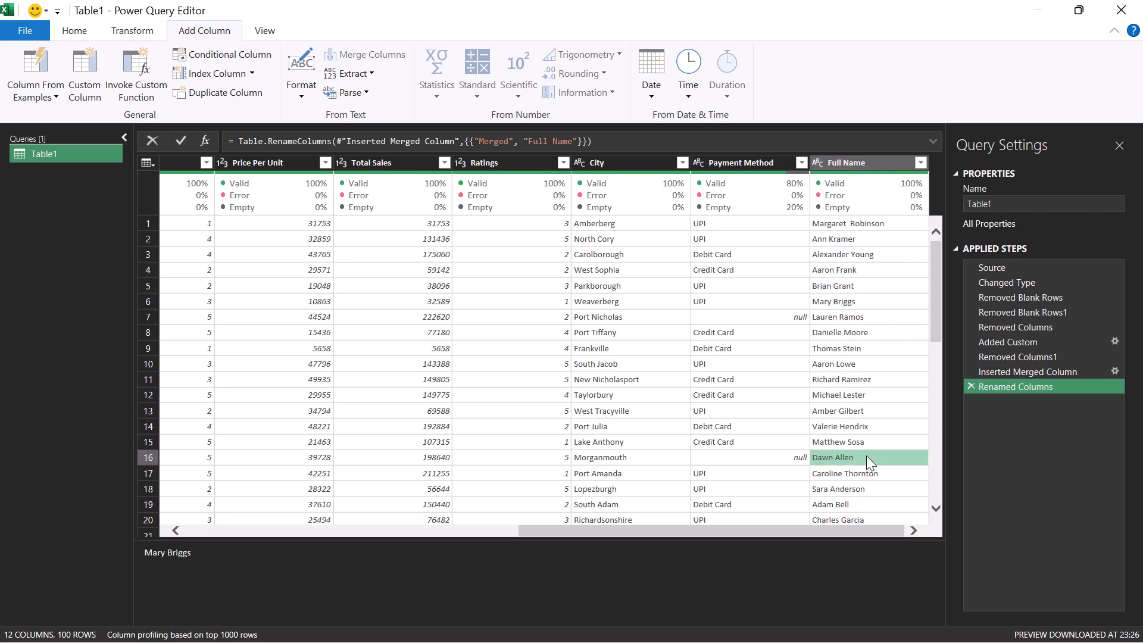
scroll(866, 455, "down", 1)
scroll(636, 467, "right", 1)
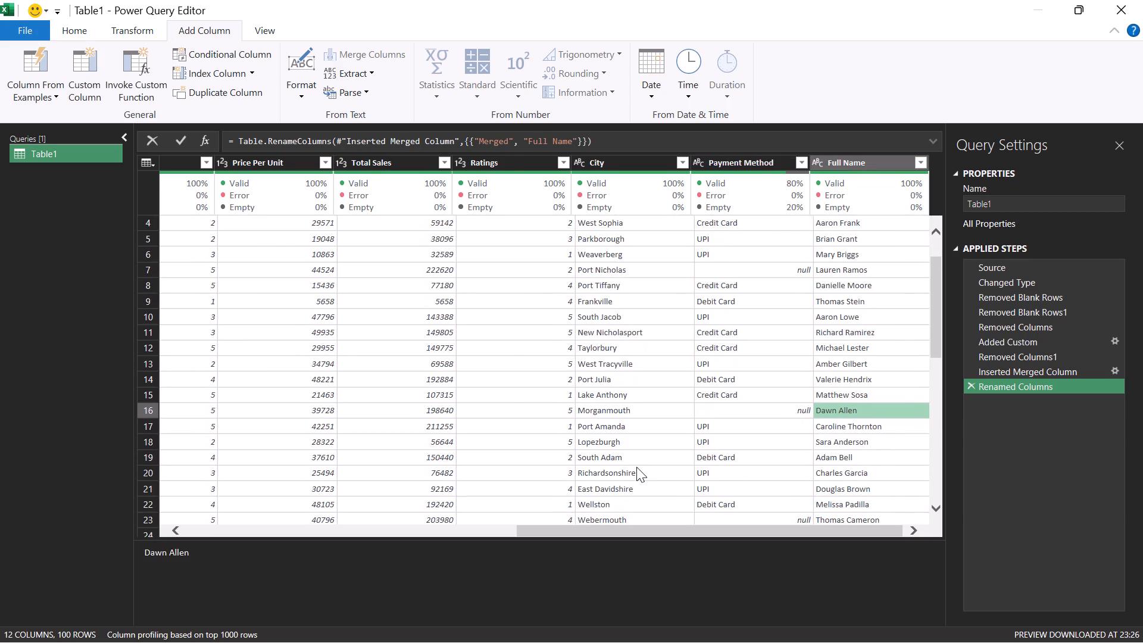
scroll(636, 467, "right", 3)
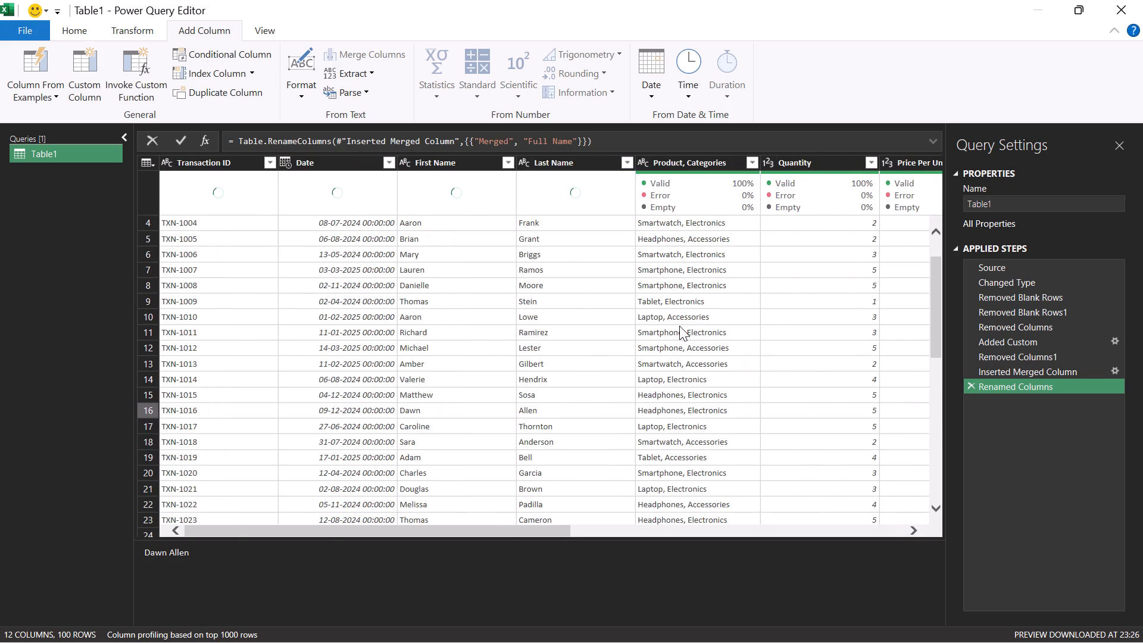
scroll(592, 357, "left", 2)
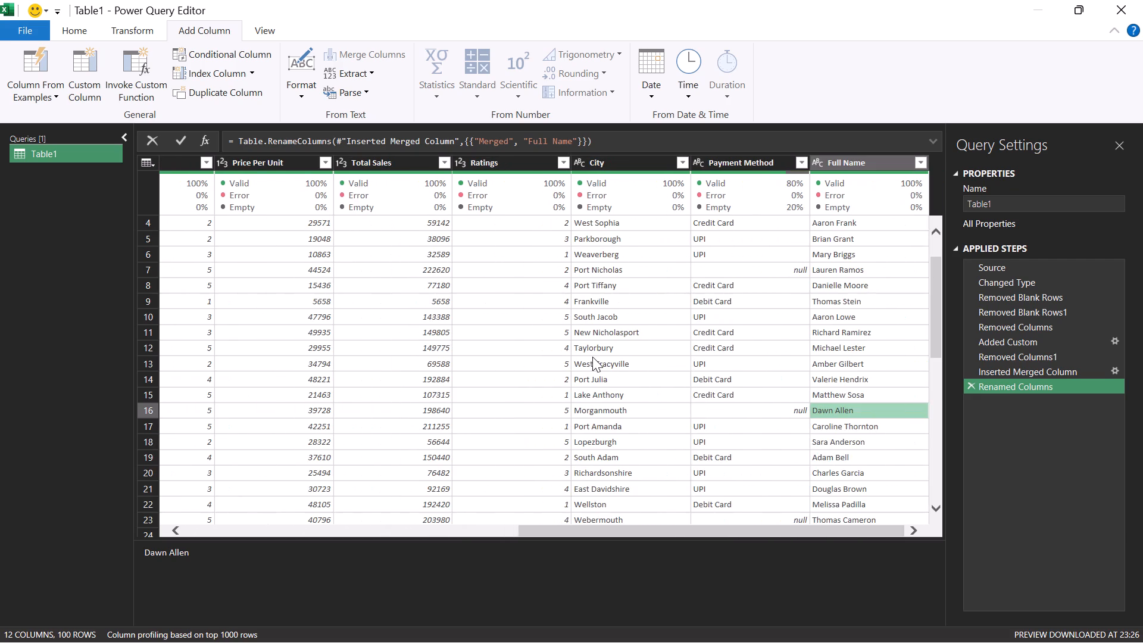
Remove the Full Name column from the query.
left_click(852, 168)
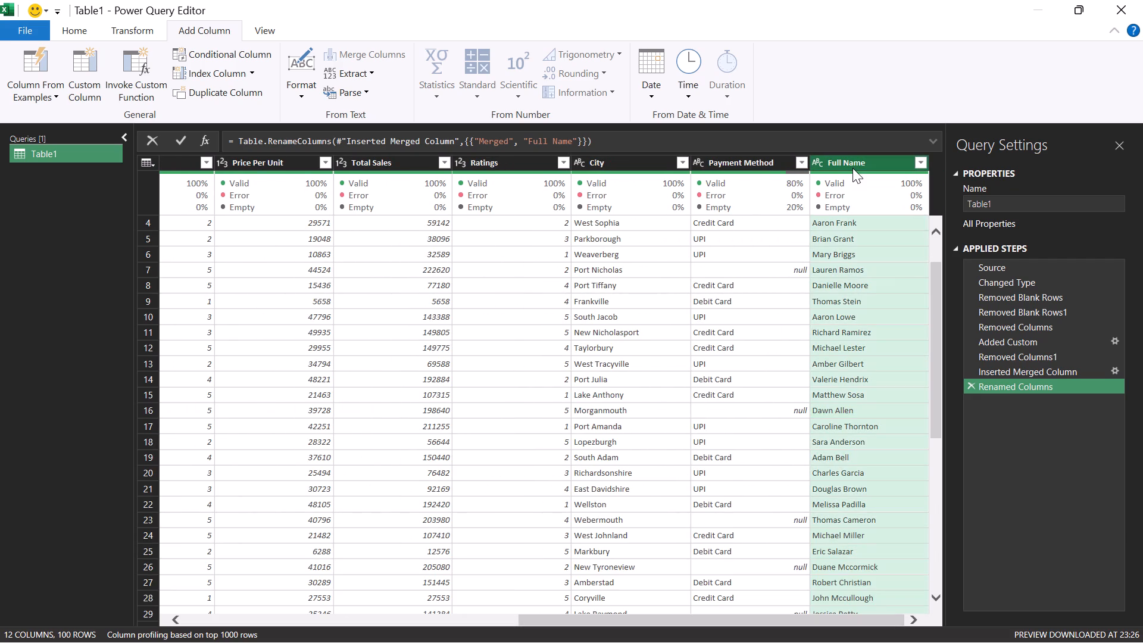
key("Delete")
Start merging the First Name and Last Name columns, with Space as the separator.
scroll(406, 416, "right", 3)
left_click(505, 286)
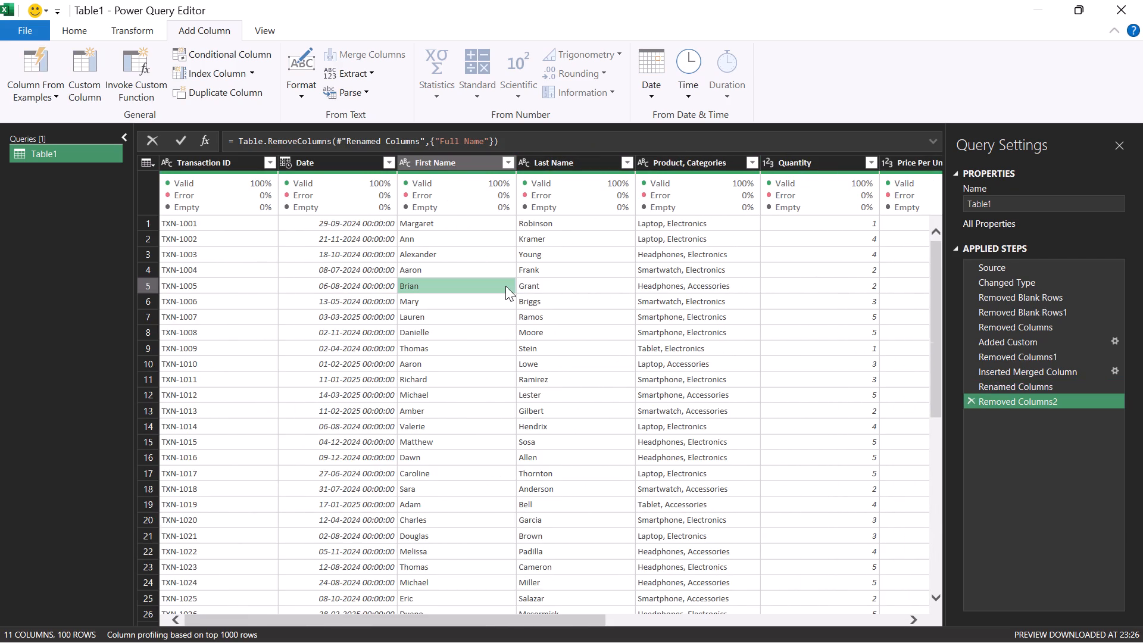
left_click_drag(438, 160, 580, 157)
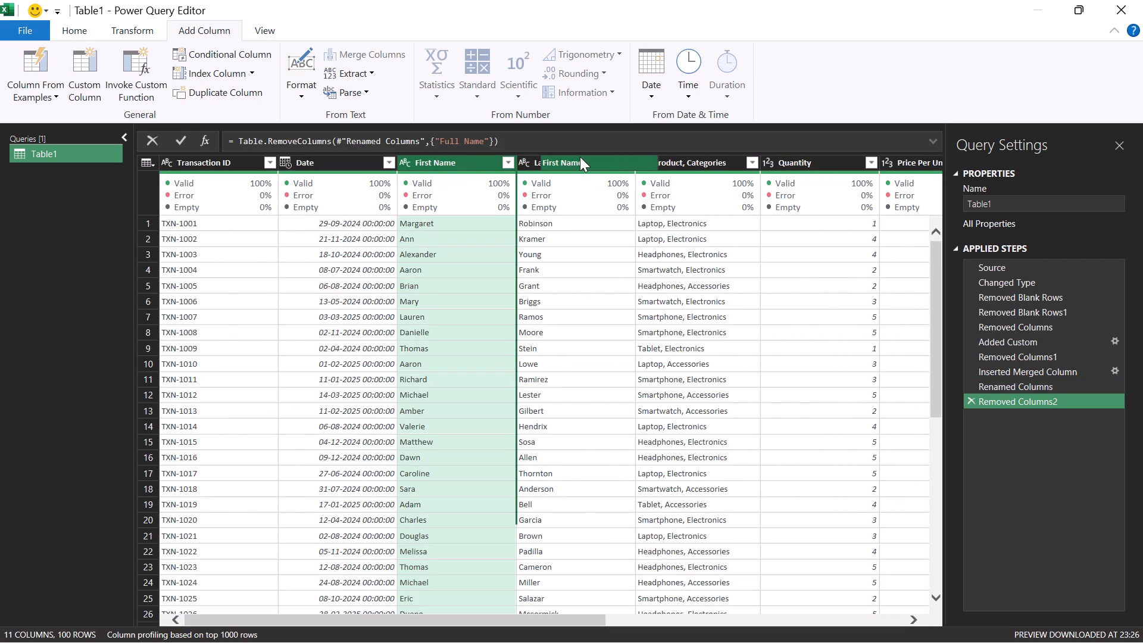
left_click_drag(580, 157, 457, 170)
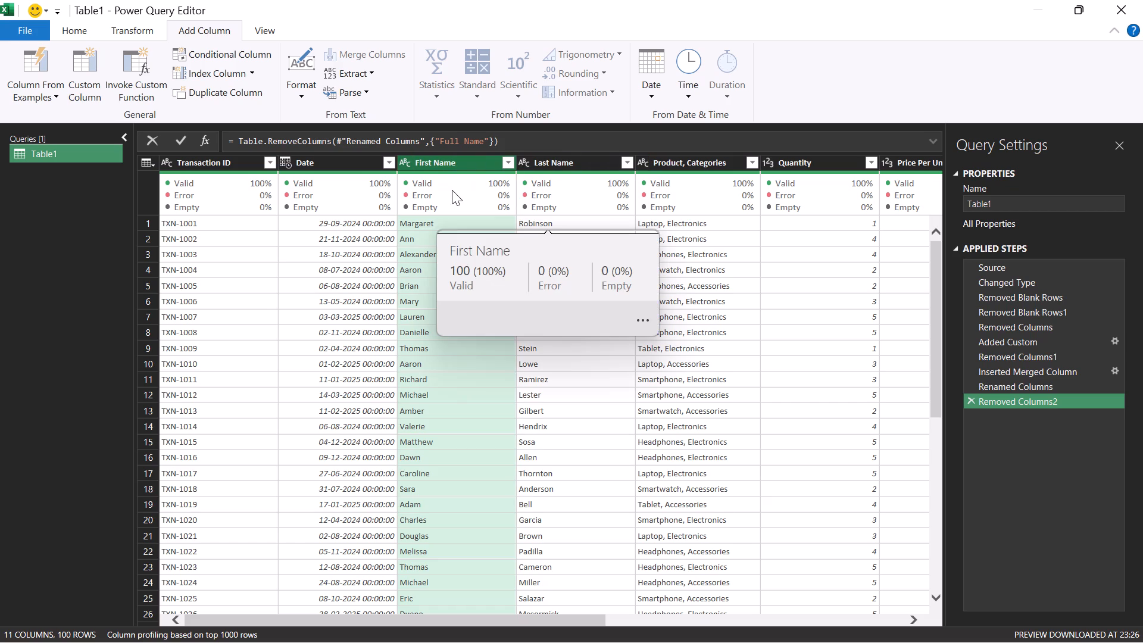
left_click(552, 158, "ctrl")
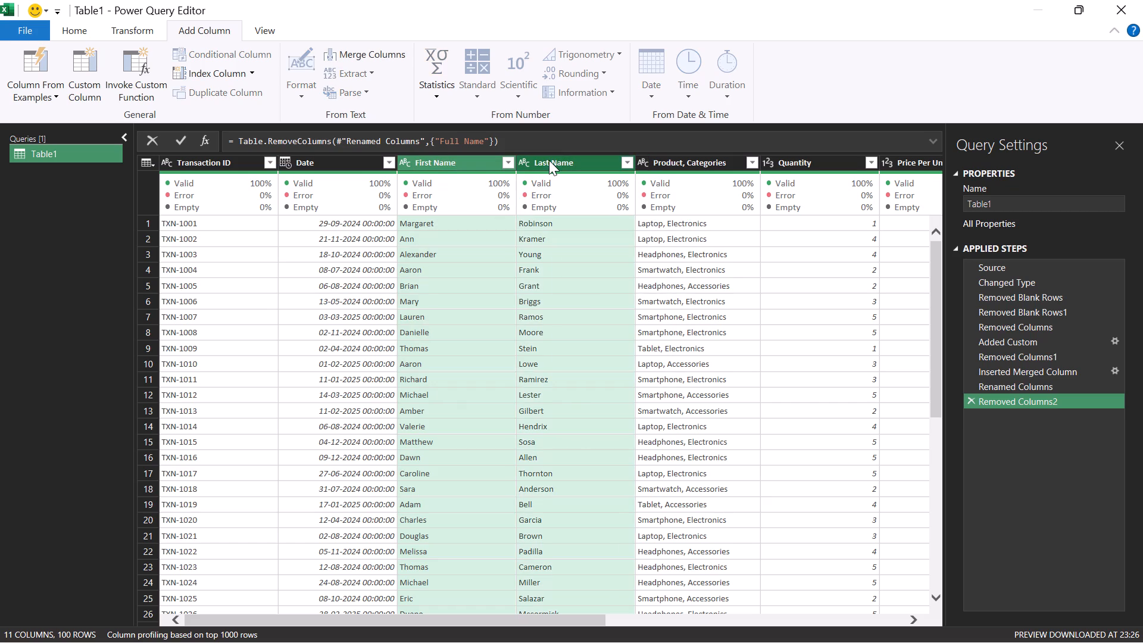
right_click(549, 160)
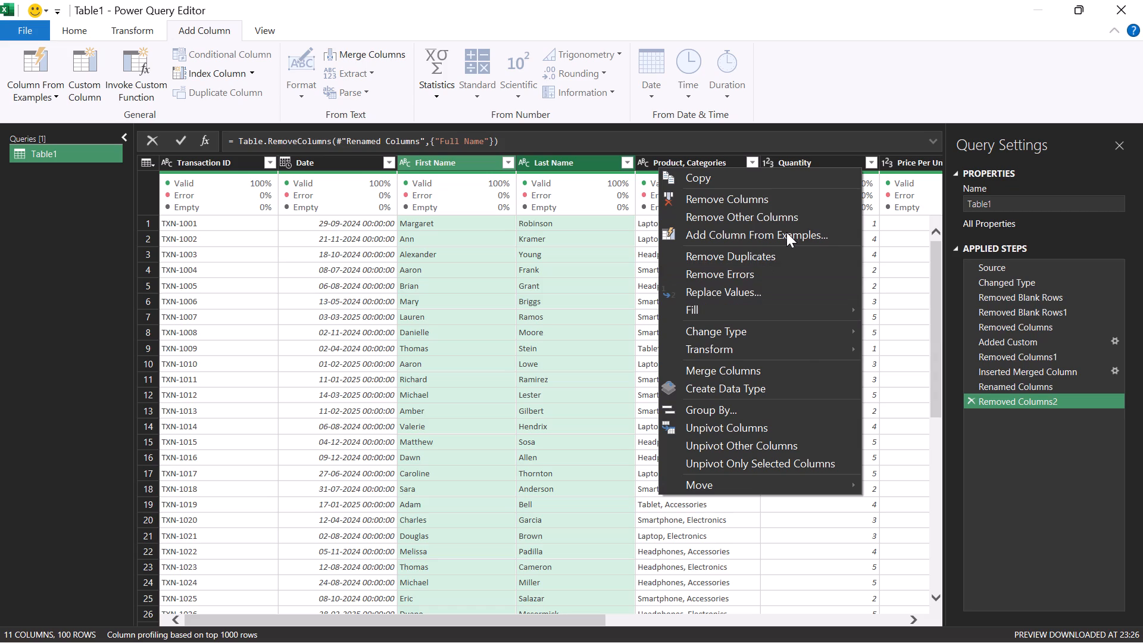
left_click(801, 372)
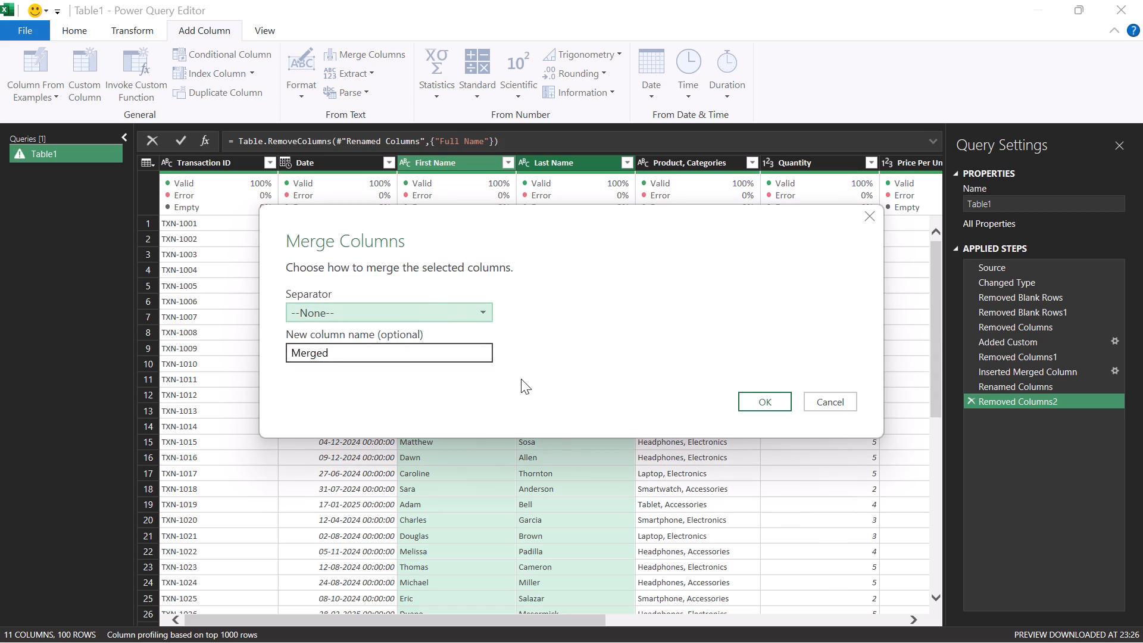
left_click(430, 310)
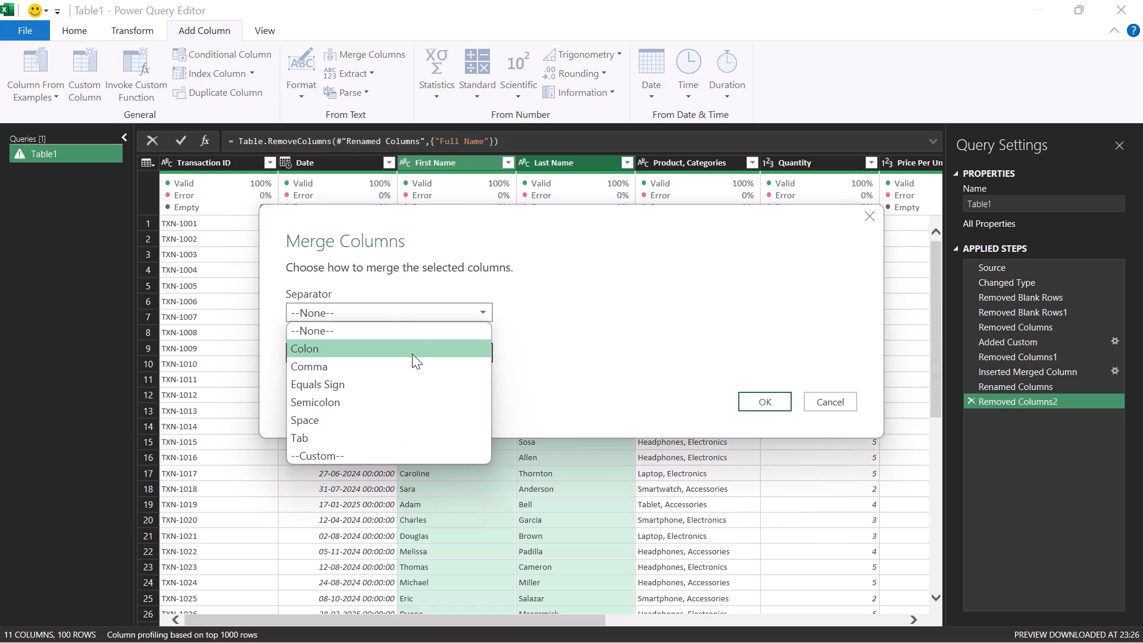
left_click(386, 416)
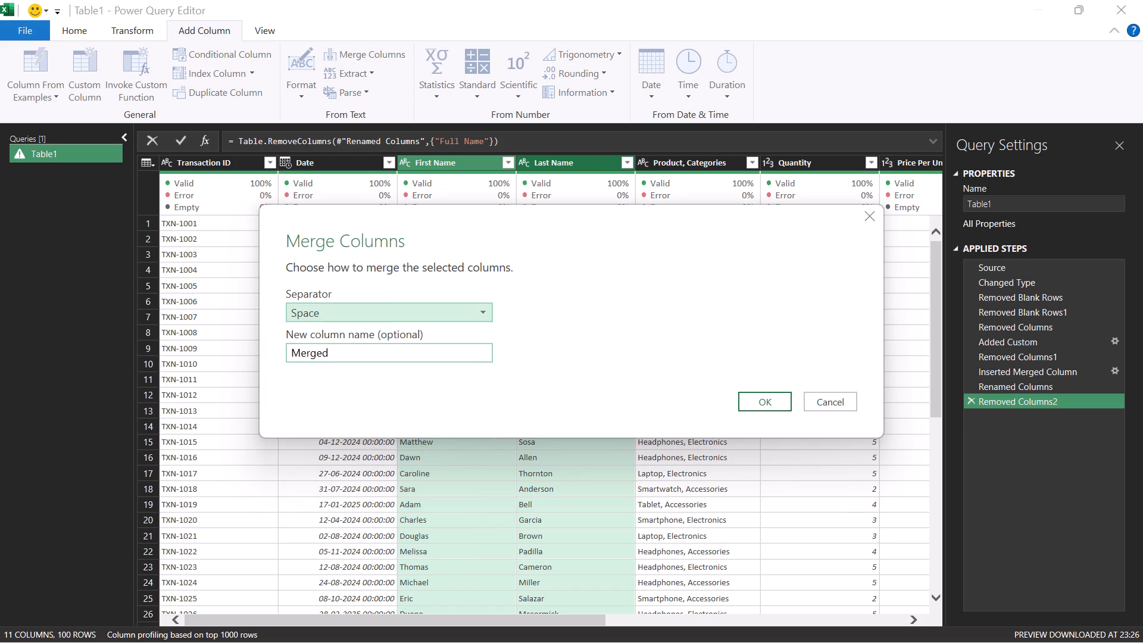
Name the merged column "Full Name" and apply the merge.
left_click(389, 357)
key("BackSpace")
key("BackSpace")
key("BackSpace")
key("BackSpace")
key("BackSpace")
key("BackSpace")
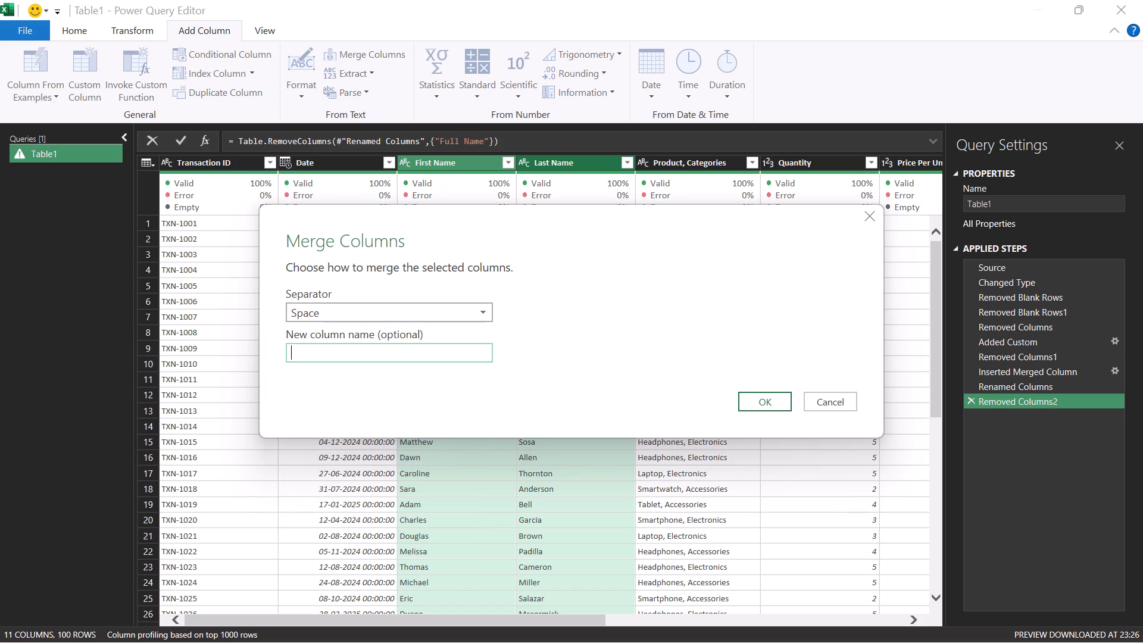
key("BackSpace")
key("BackSpace")
key("BackSpace")
type("full")
key("BackSpace")
key("BackSpace")
key("BackSpace")
key("BackSpace")
key("BackSpace")
type("FULL")
key("BackSpace")
key("BackSpace")
key("shift+u")
key("BackSpace")
key("u")
type("ll Name")
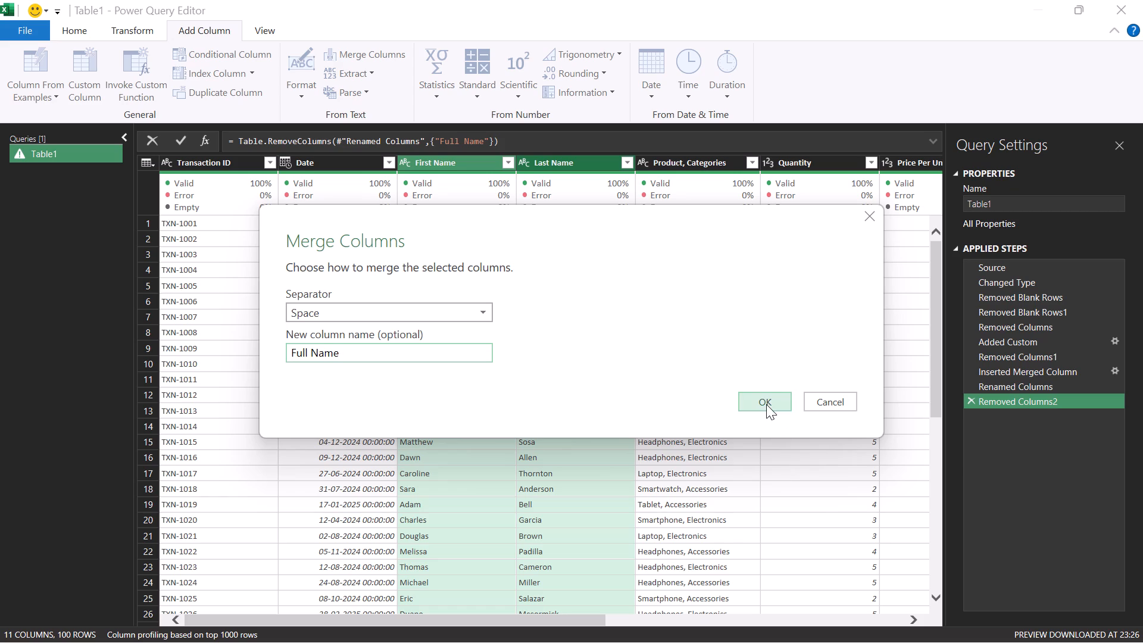
left_click(766, 404)
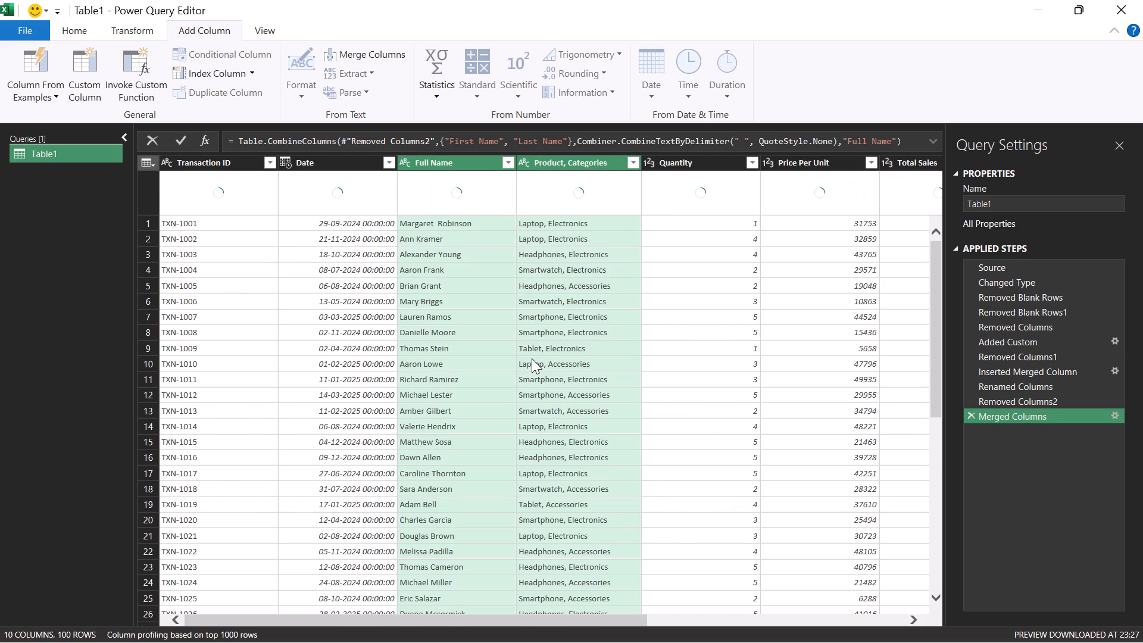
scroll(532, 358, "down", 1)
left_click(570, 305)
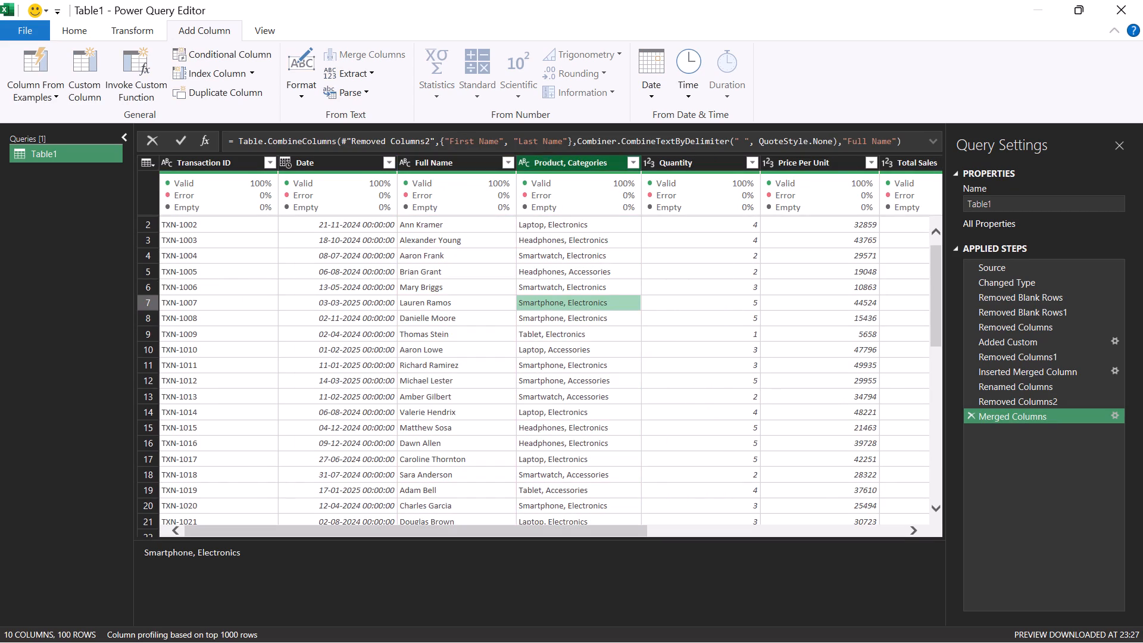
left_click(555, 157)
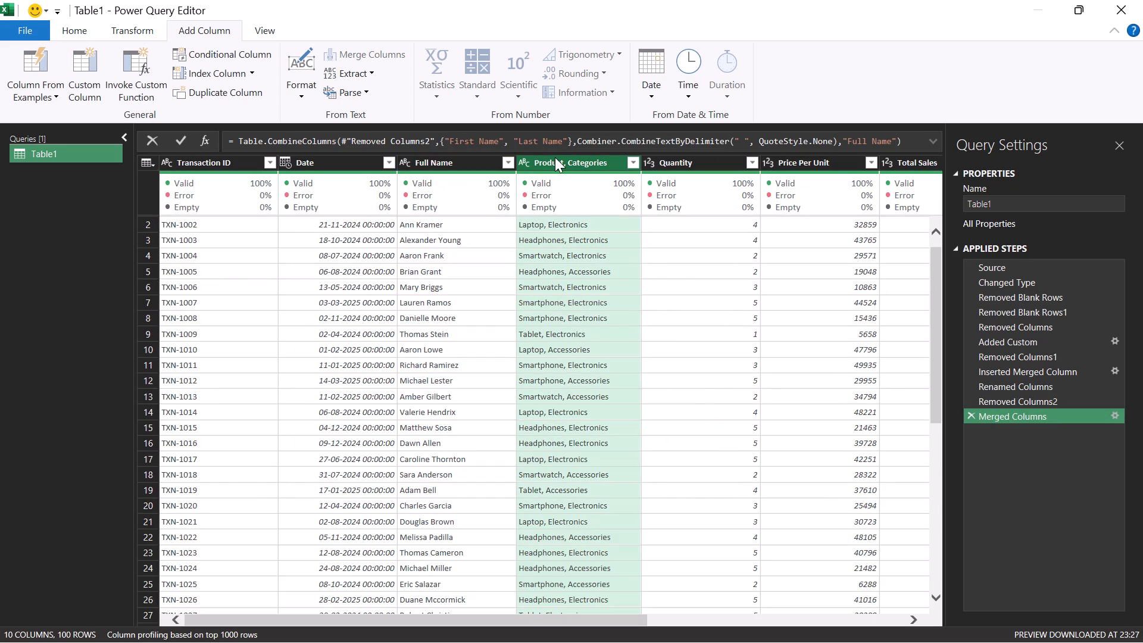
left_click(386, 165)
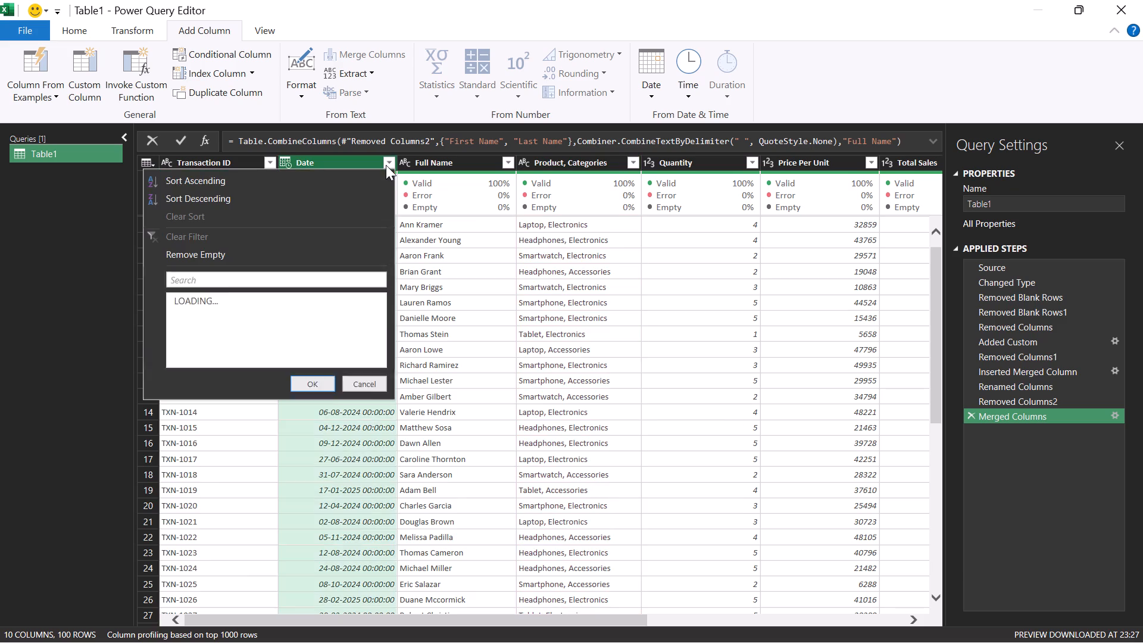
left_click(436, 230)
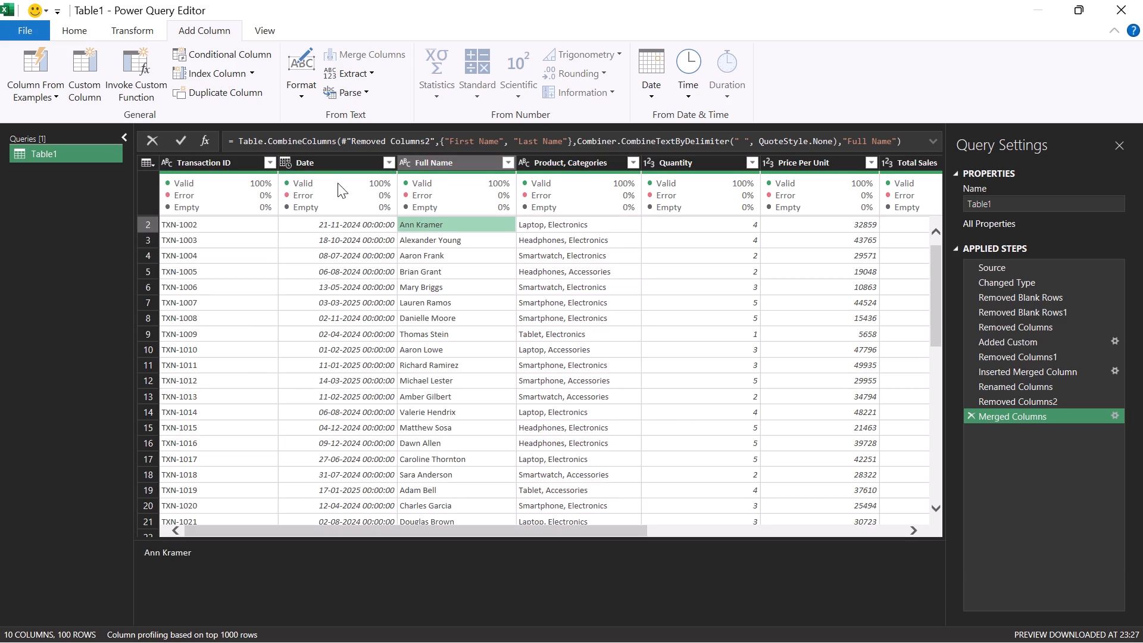
Change the Date column's data type to Date.
left_click(319, 159)
left_click(319, 159)
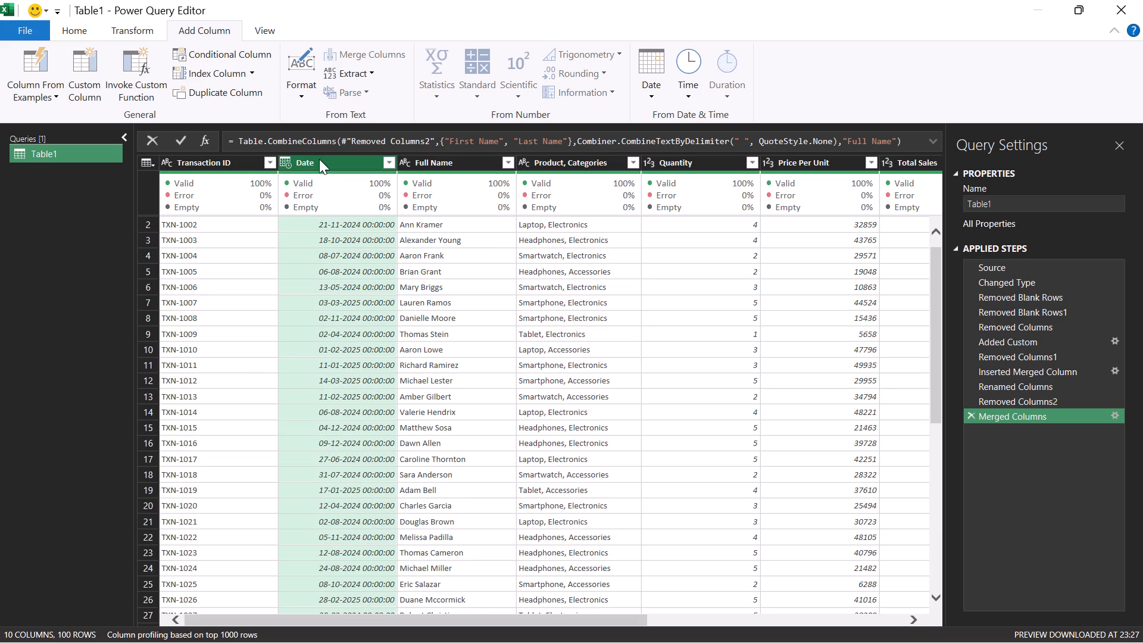
right_click(319, 159)
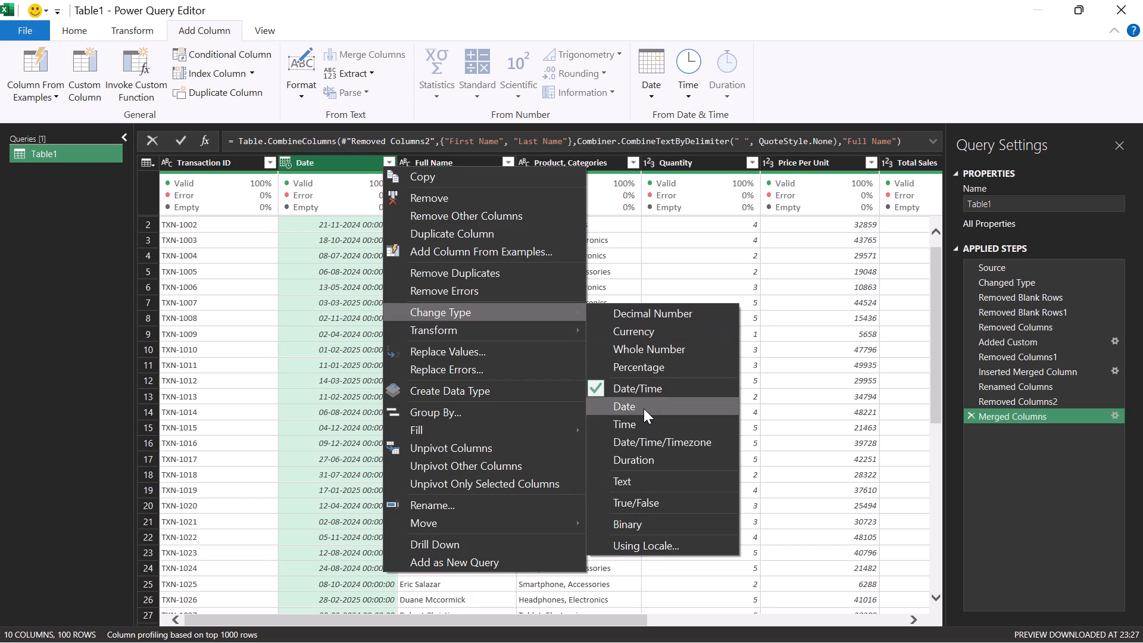
left_click(644, 408)
left_click(375, 298)
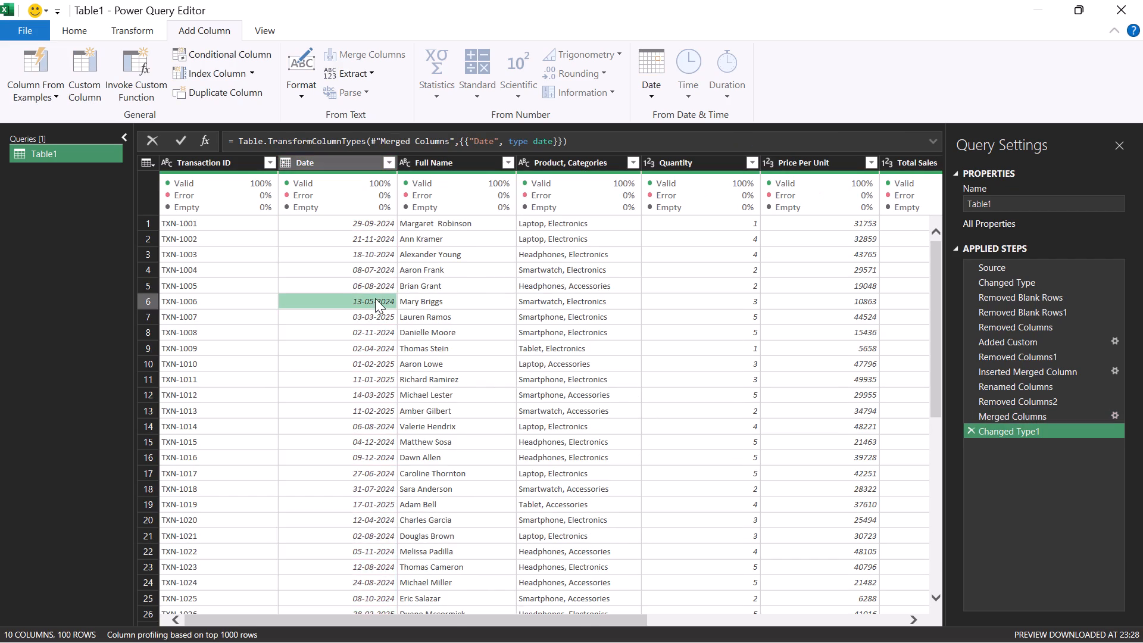
Start splitting the Product, Categories column by delimiter and look over the quote character and advanced options.
left_click_drag(396, 159, 346, 159)
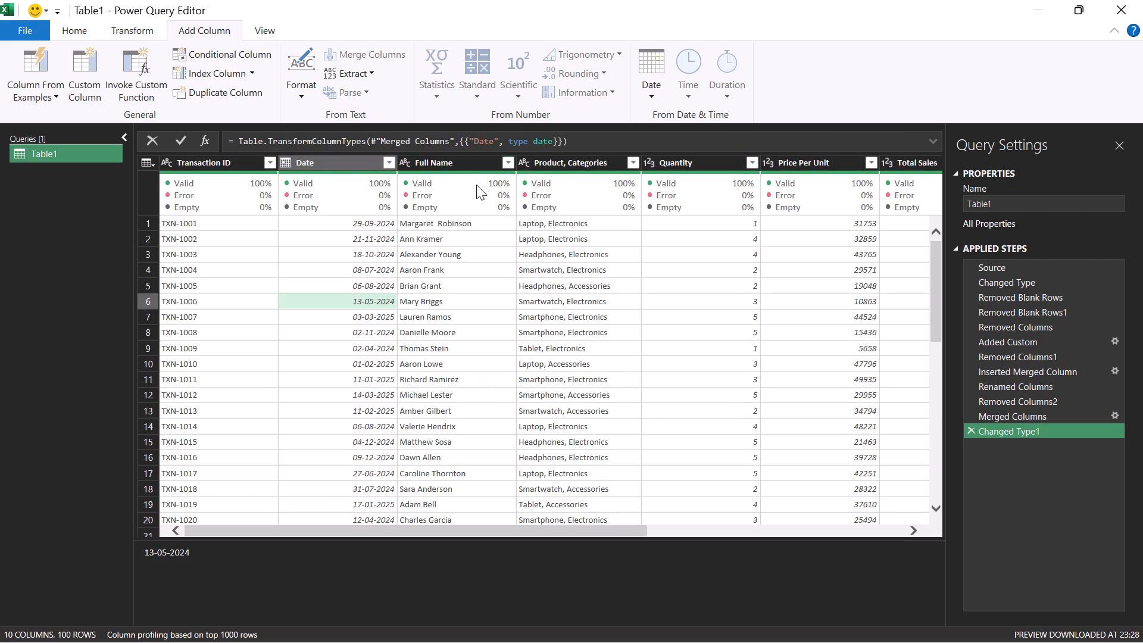
left_click(480, 187)
left_click(577, 157)
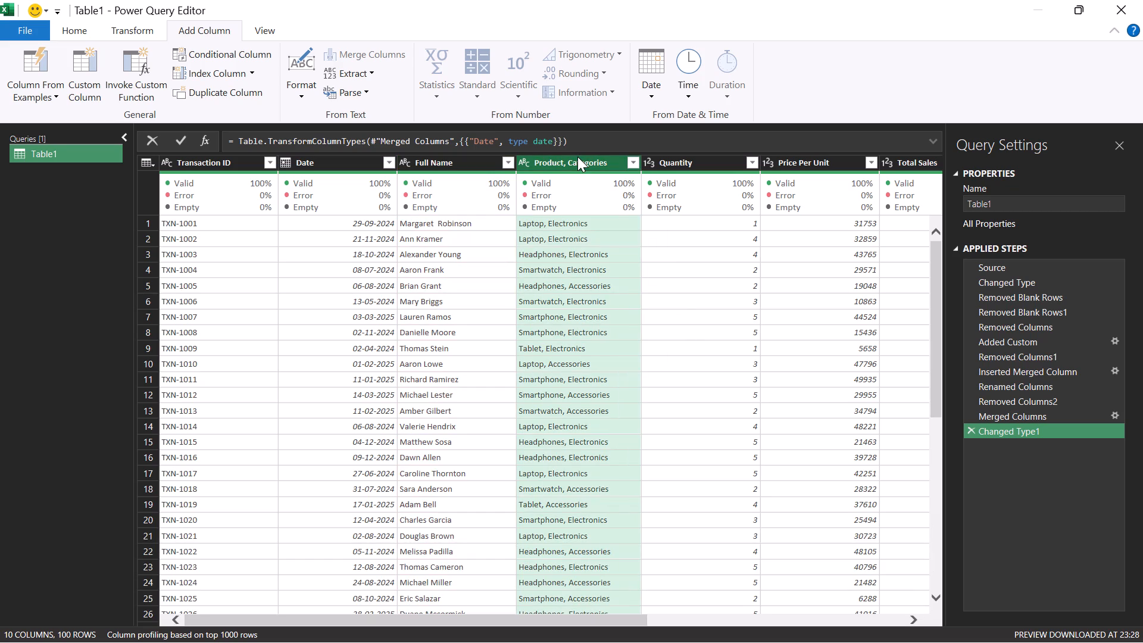
right_click(577, 157)
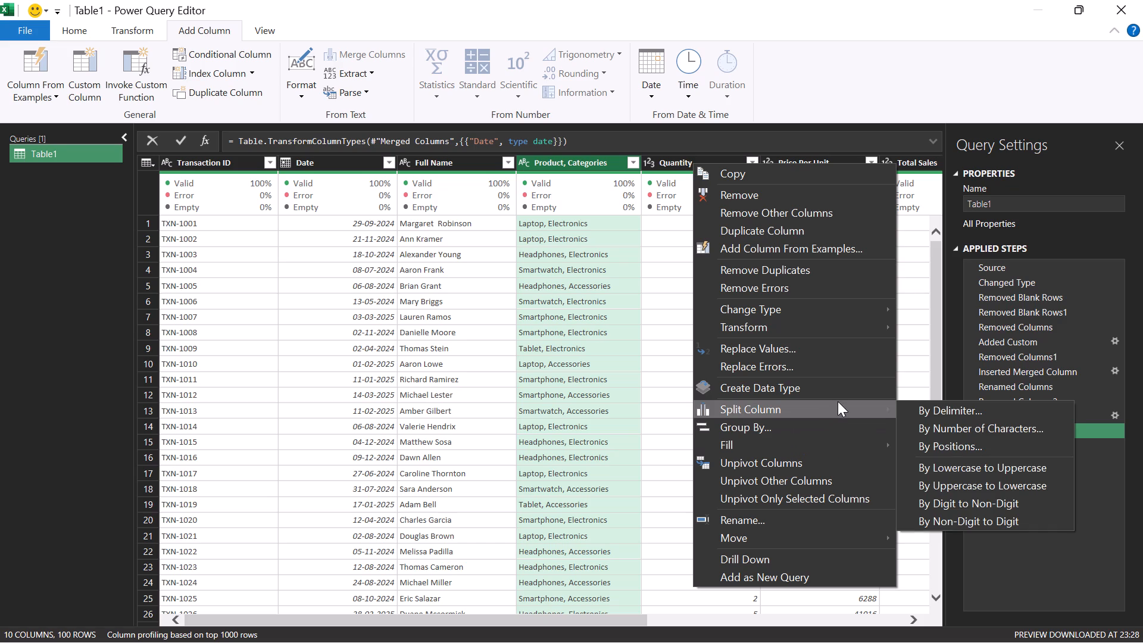
left_click(921, 405)
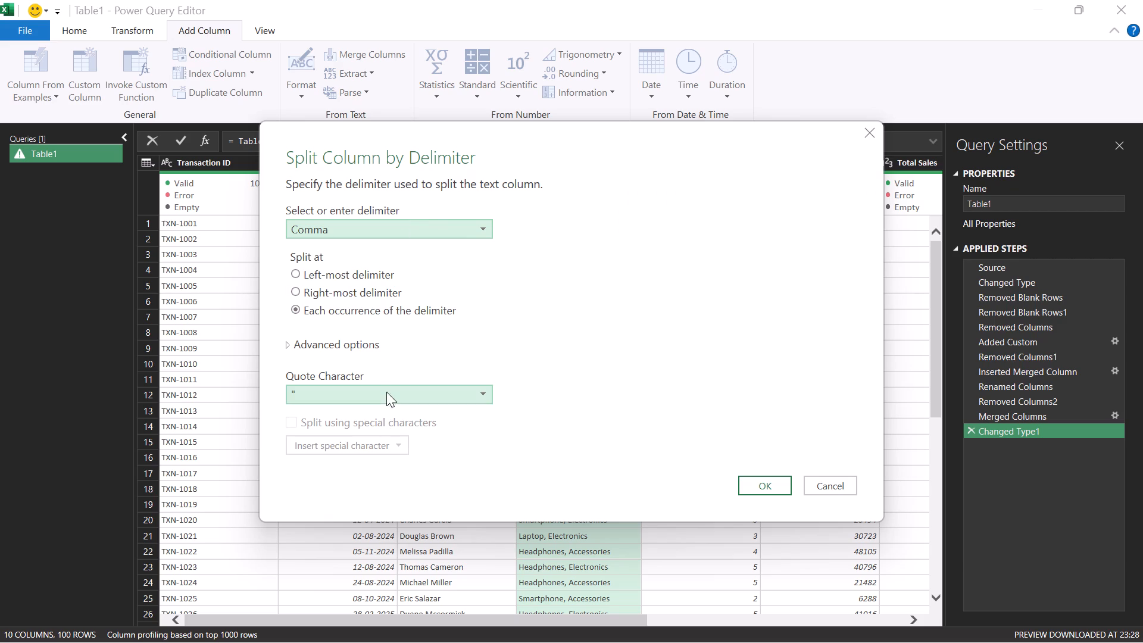
left_click(354, 392)
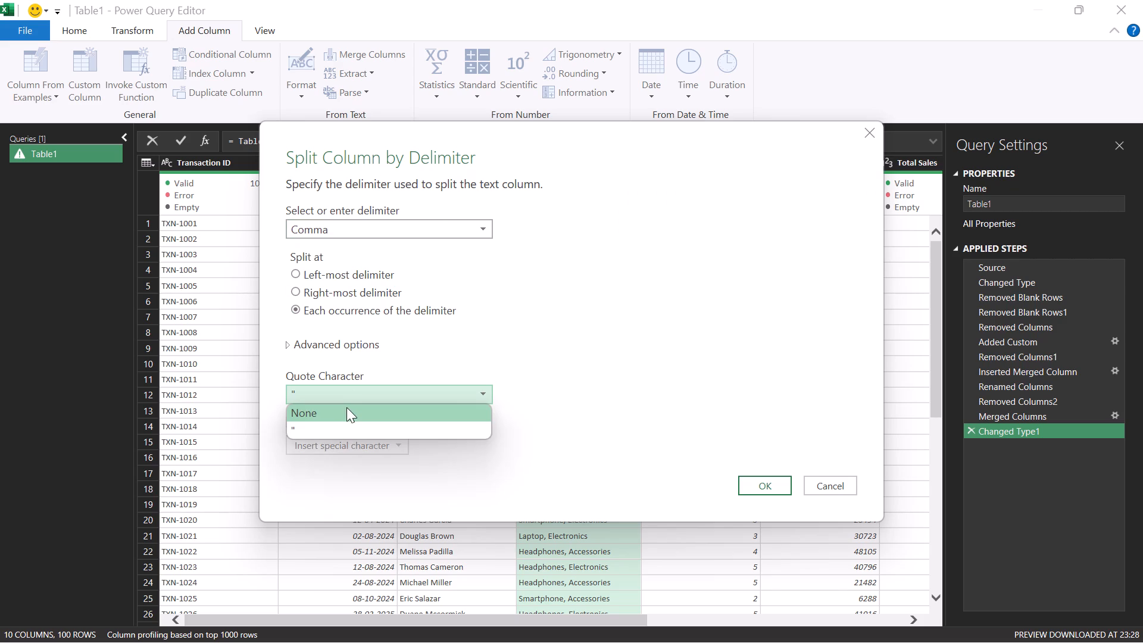
left_click_drag(352, 391, 352, 352)
left_click(352, 352)
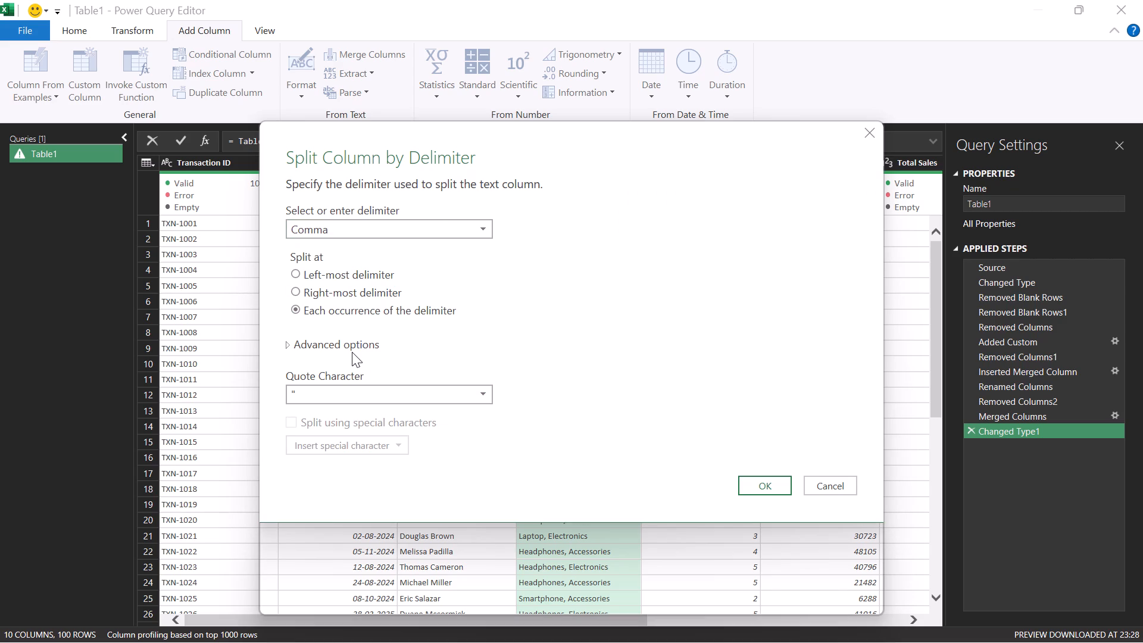
left_click(358, 348)
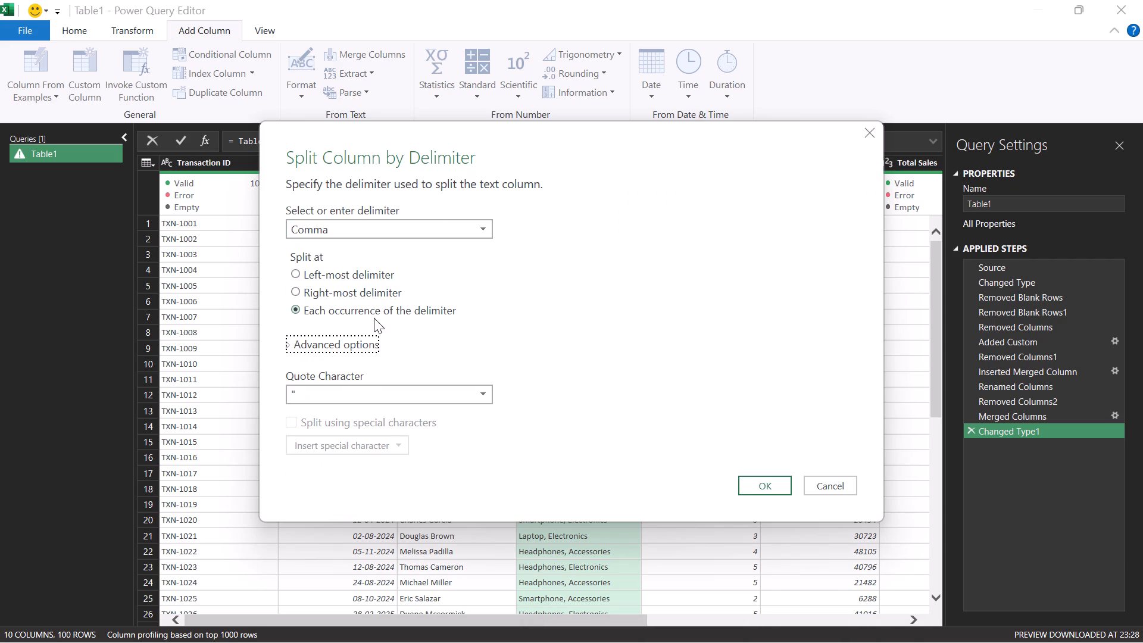
left_click(345, 445)
Set a custom delimiter of a comma followed by a space and apply the split at each occurrence.
left_click(358, 226)
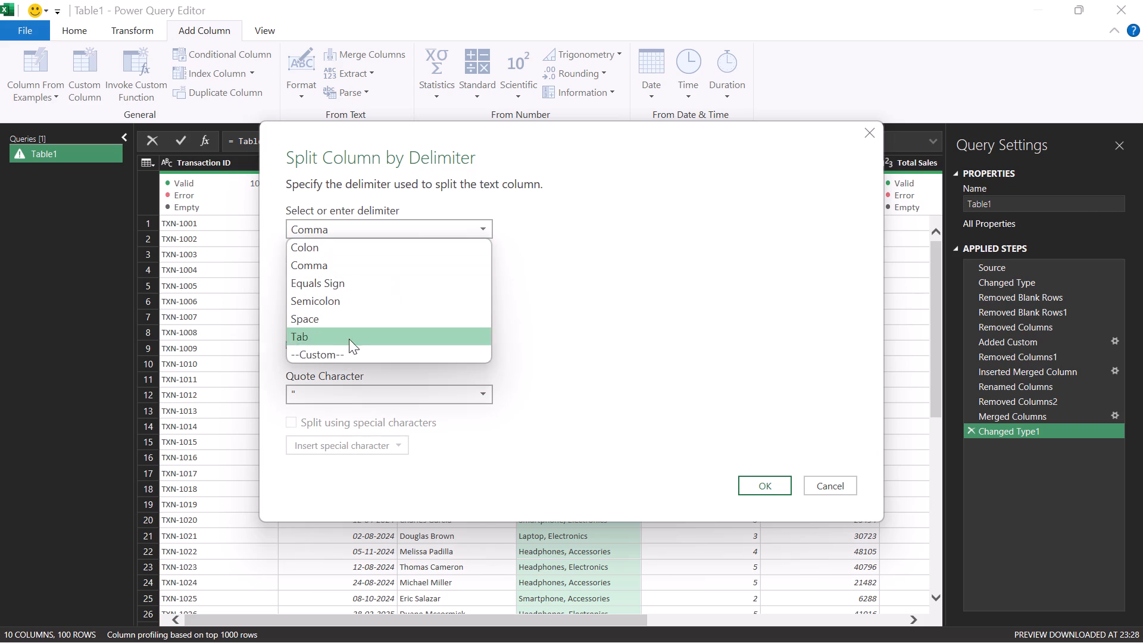
left_click(343, 354)
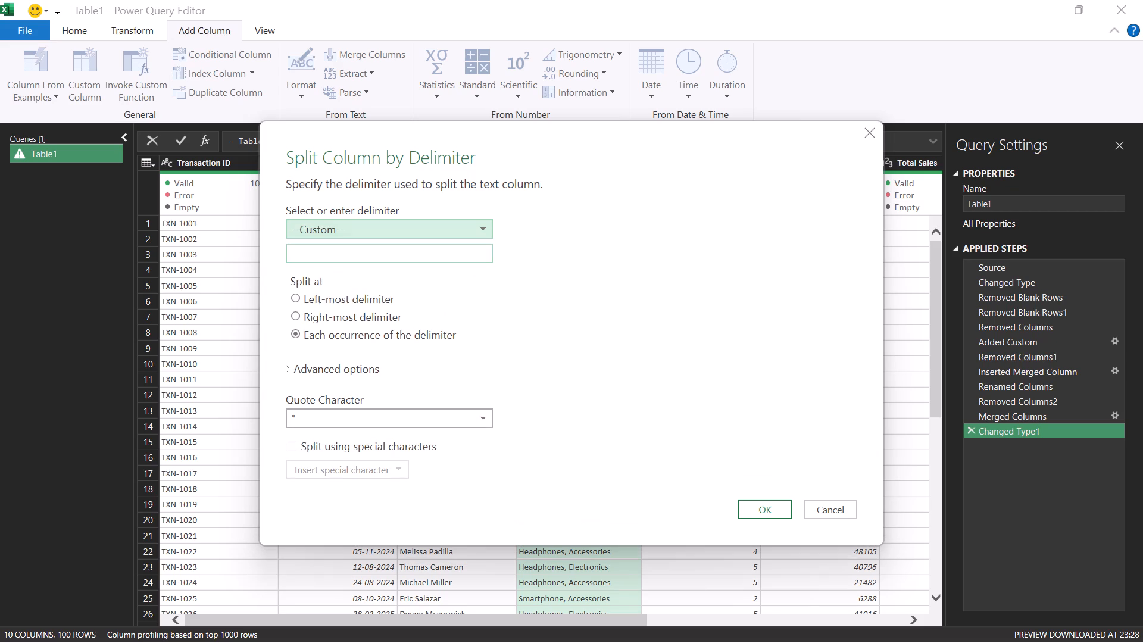
left_click(360, 248)
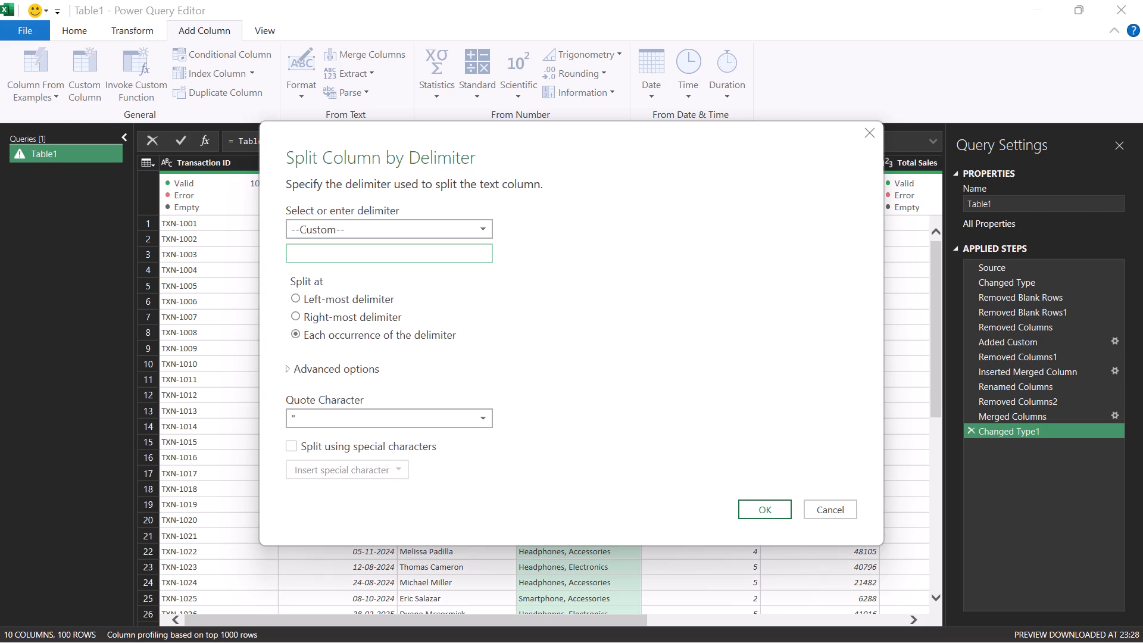
key("apostrophe")
key("BackSpace")
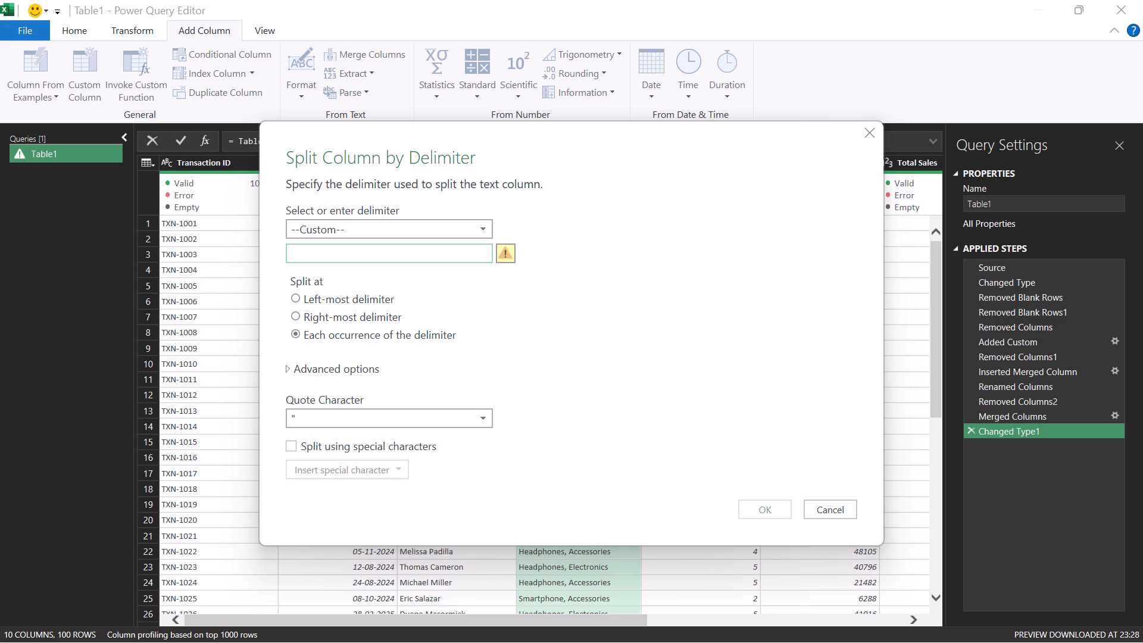
type(",")
key("space")
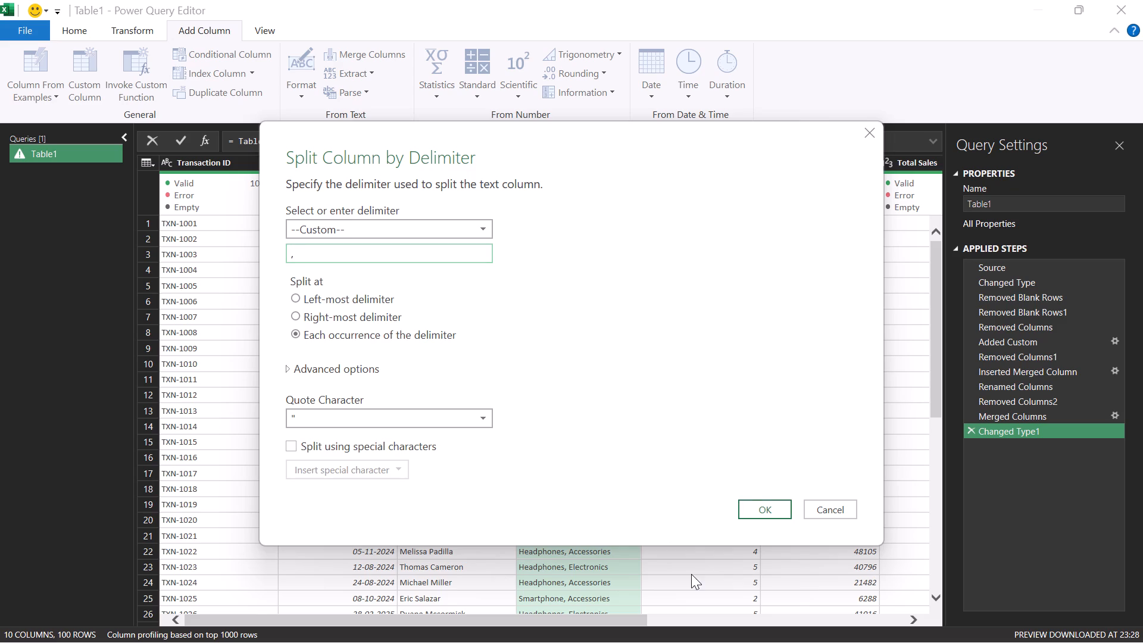
left_click(760, 510)
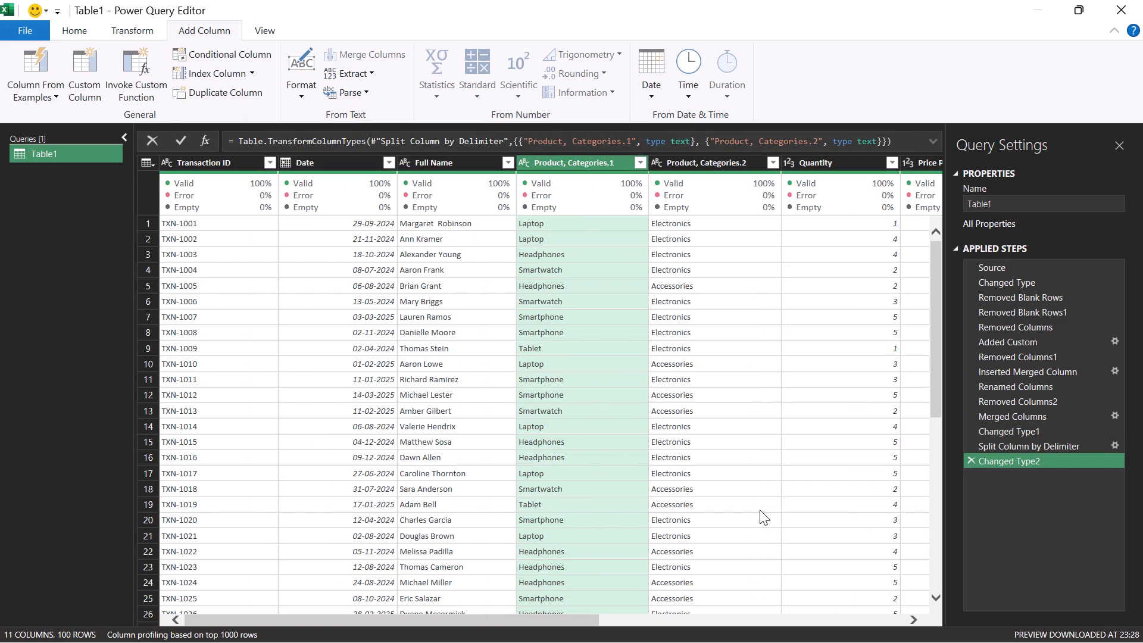
Examine the split product and category columns and the remaining columns through Payment Method, including the operations available for Payment Method.
left_click(667, 368)
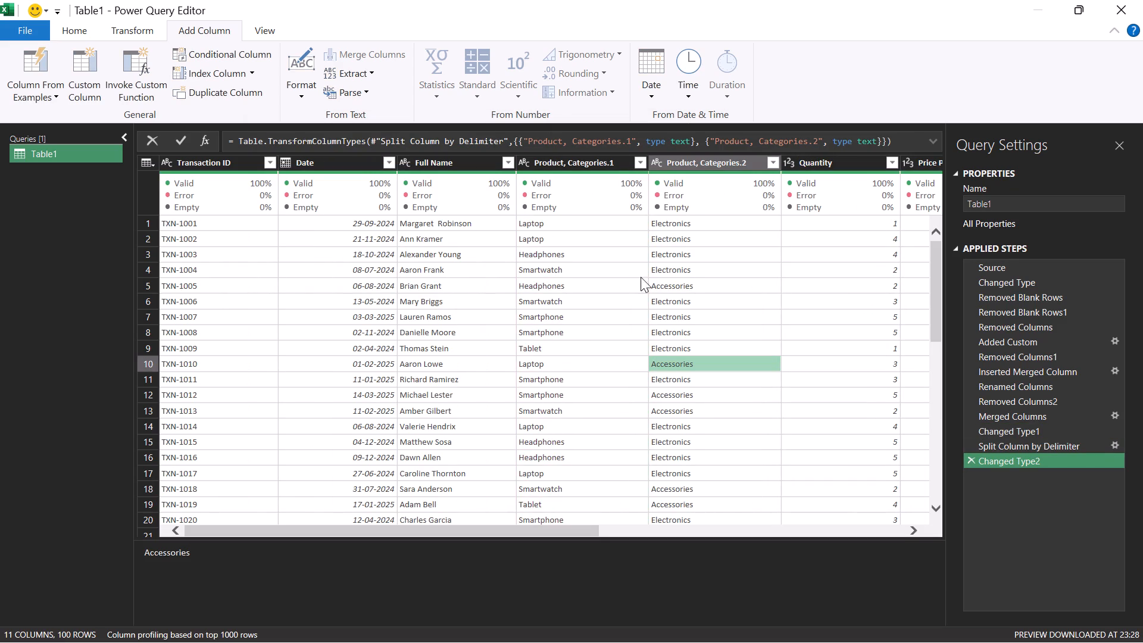
left_click(632, 315)
scroll(632, 315, "left", 1)
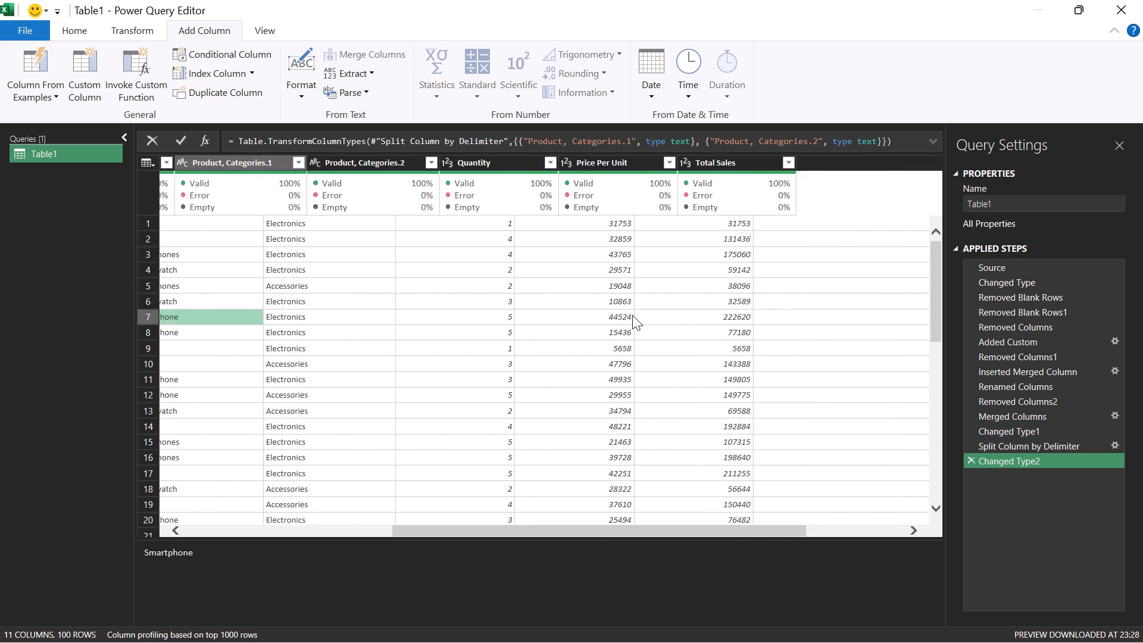
scroll(632, 315, "right", 1)
scroll(580, 320, "left", 1)
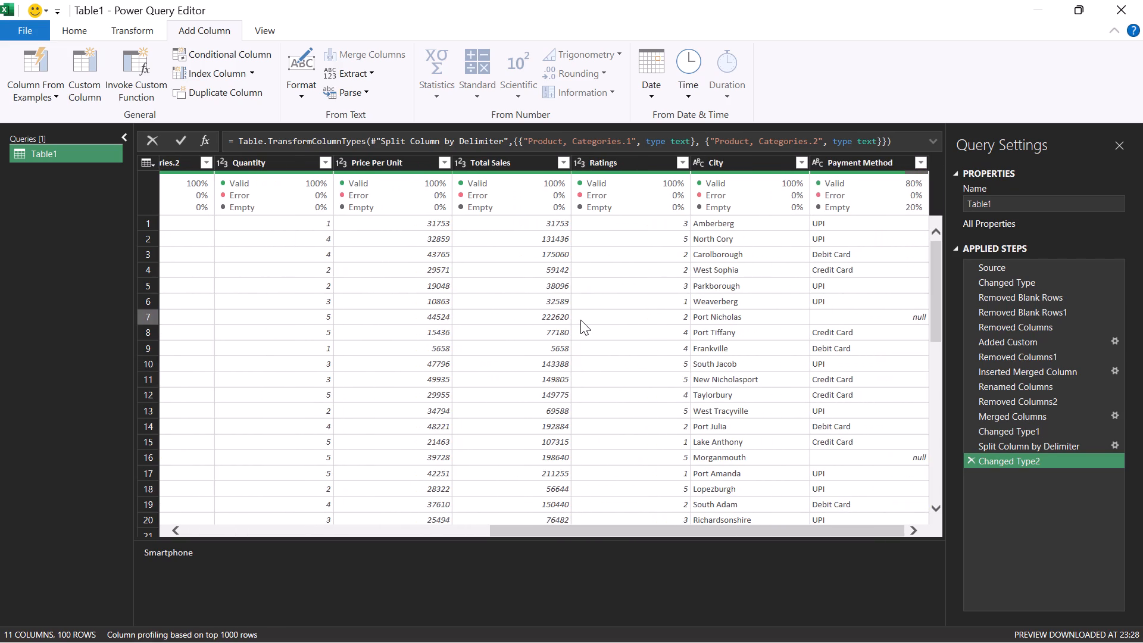
scroll(580, 320, "left", 1)
scroll(580, 320, "up", 2)
scroll(580, 320, "left", 1)
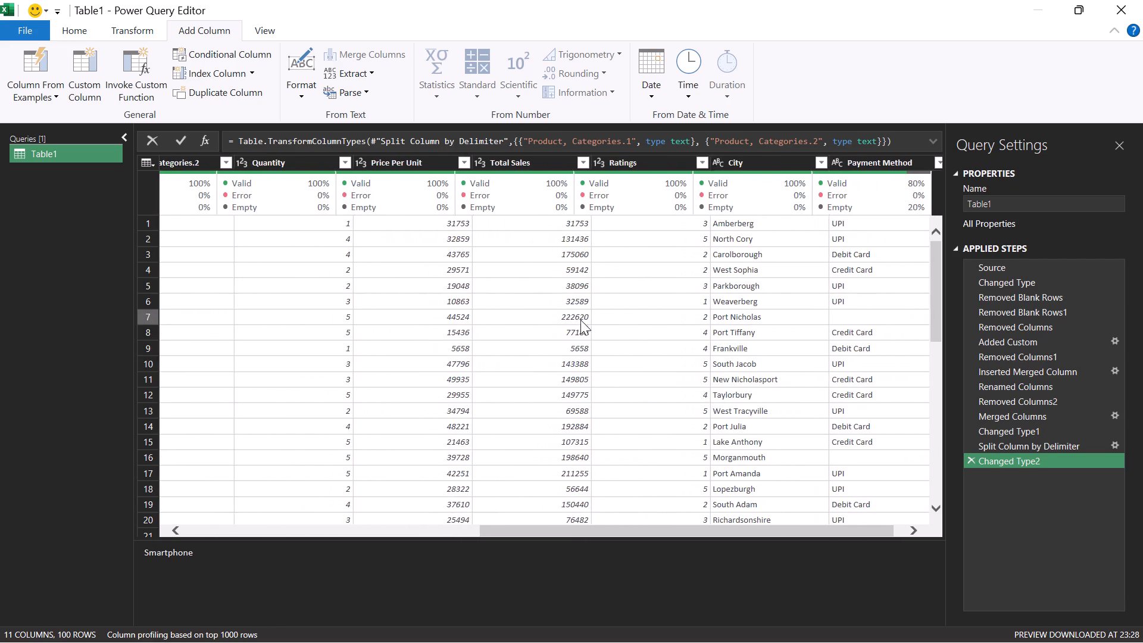
left_click(835, 285)
left_click(880, 339)
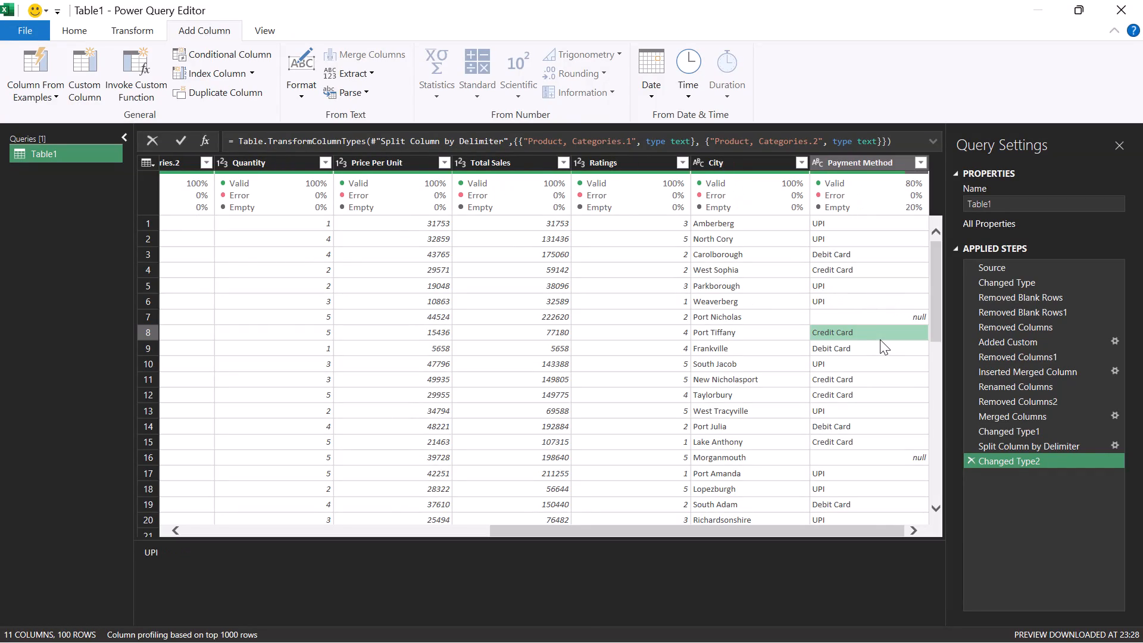
left_click(844, 168)
right_click(844, 168)
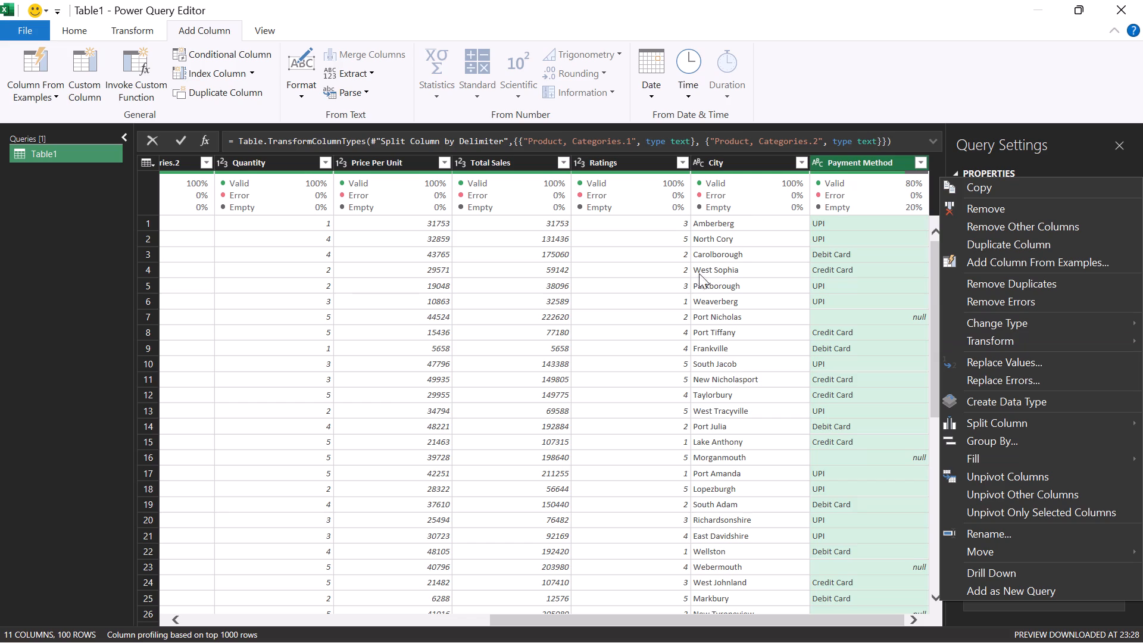
left_click(634, 304)
scroll(560, 312, "right", 1)
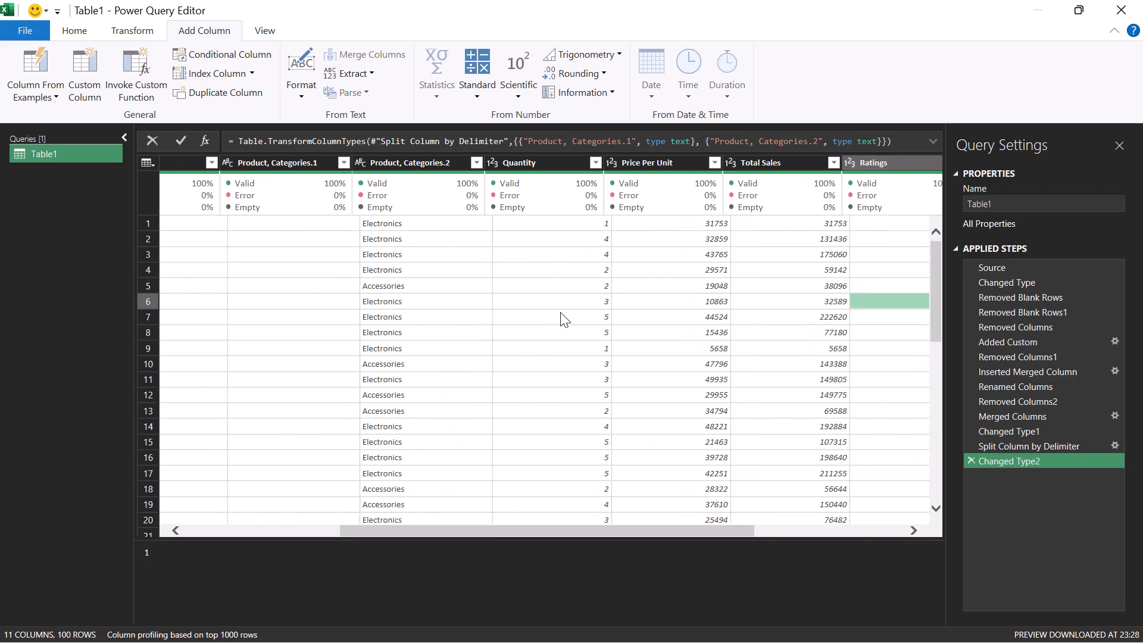
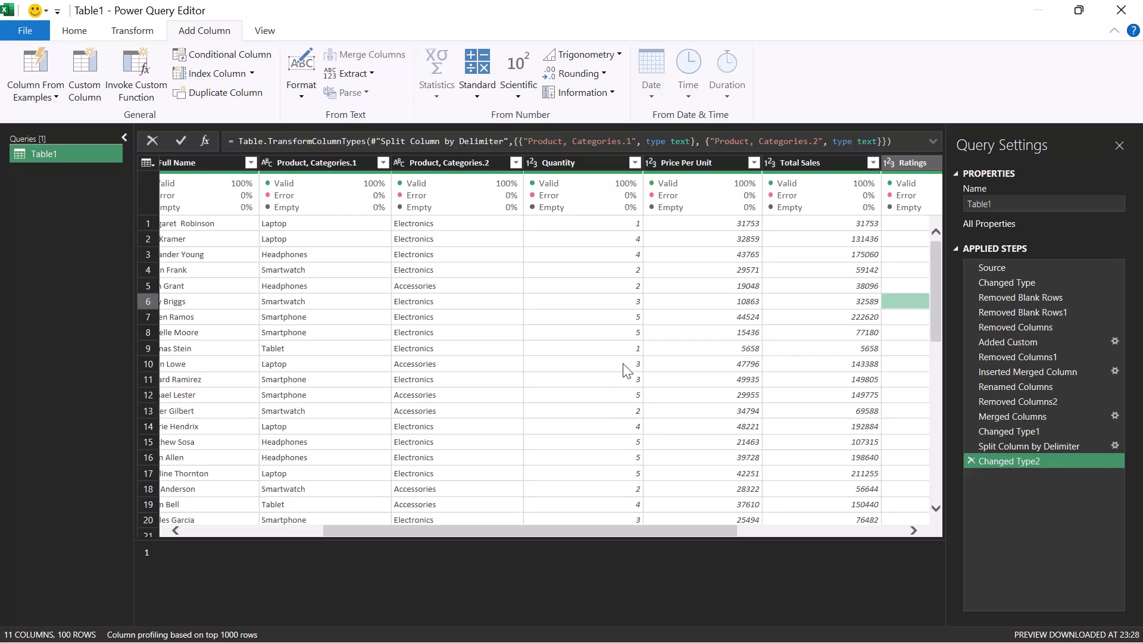
Look over the Quantity and Price Per Unit values and the table's first columns after the product split.
left_click(623, 363)
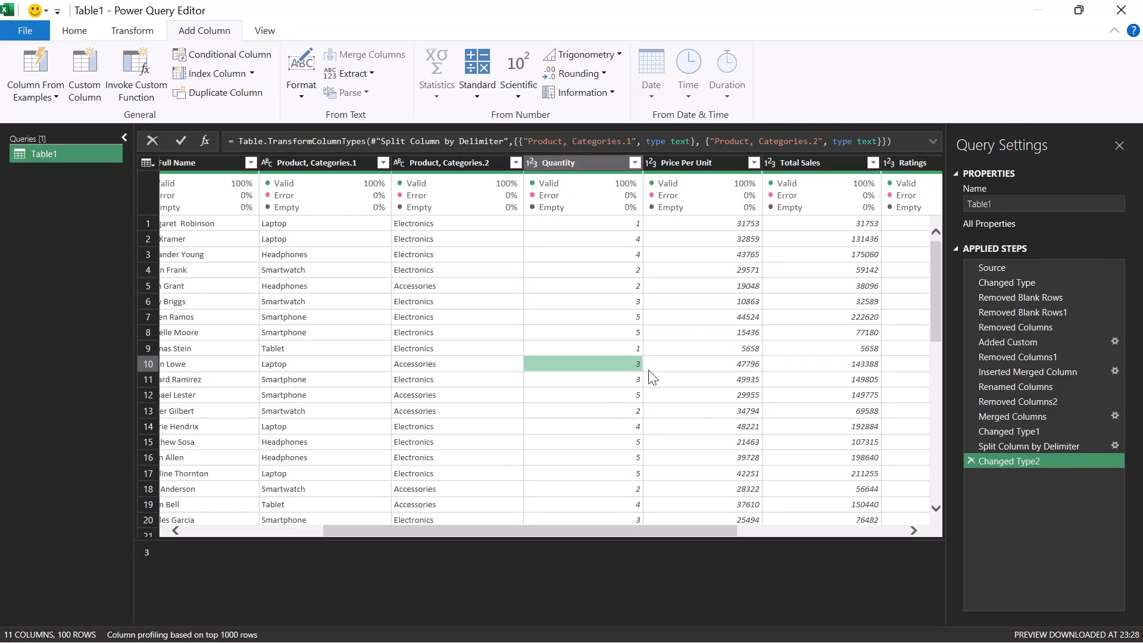
left_click(696, 395)
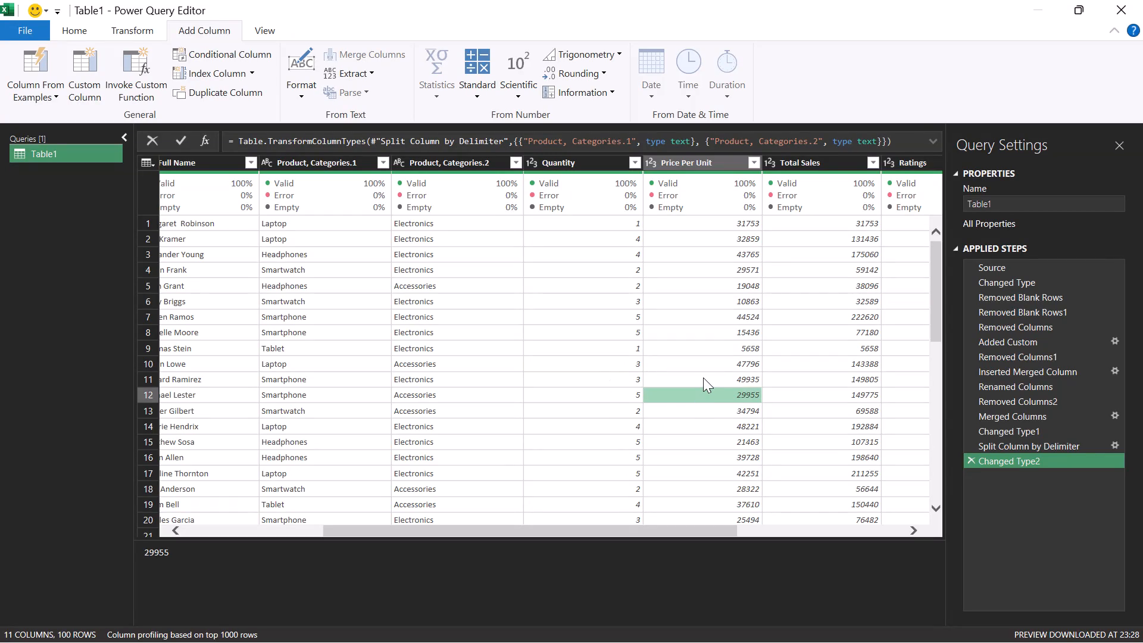
left_click(600, 261)
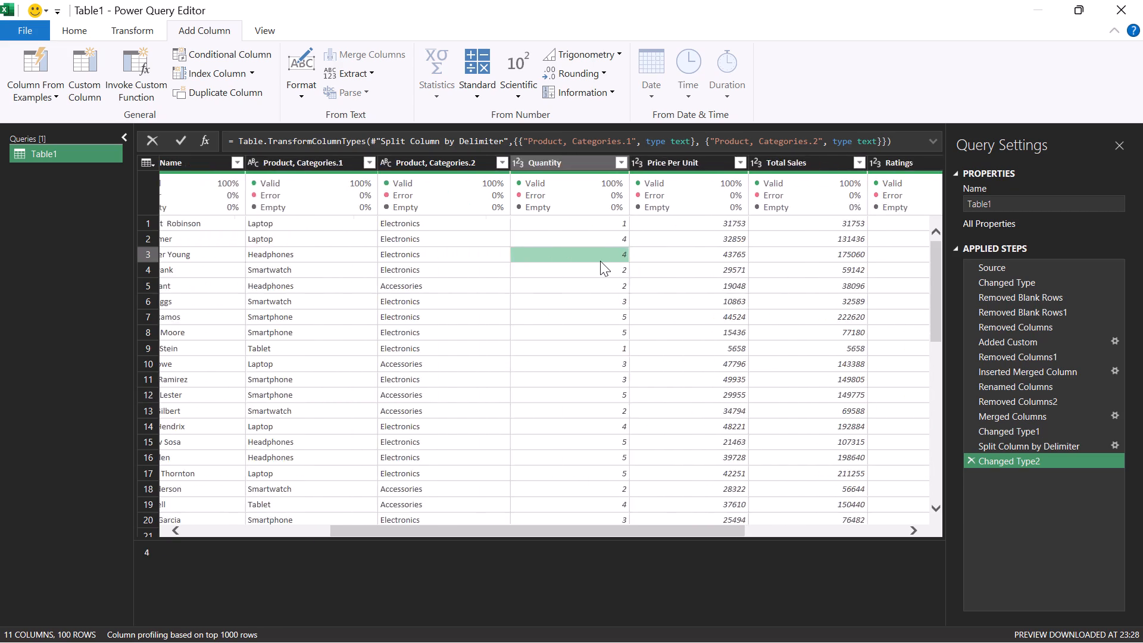
scroll(600, 261, "right", 1)
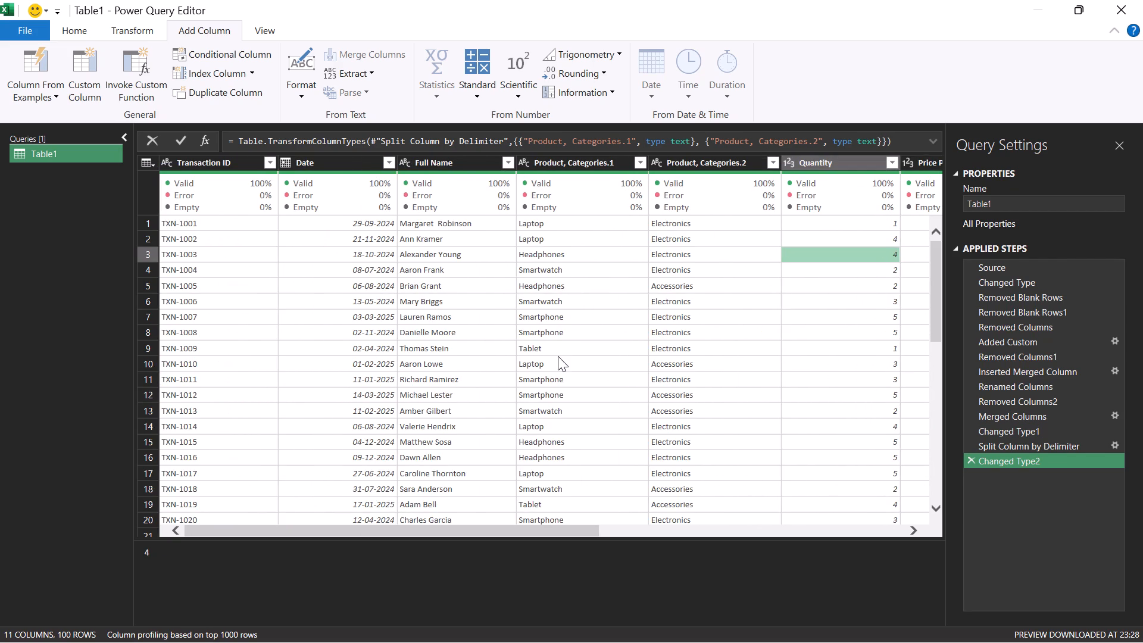
left_click(397, 372)
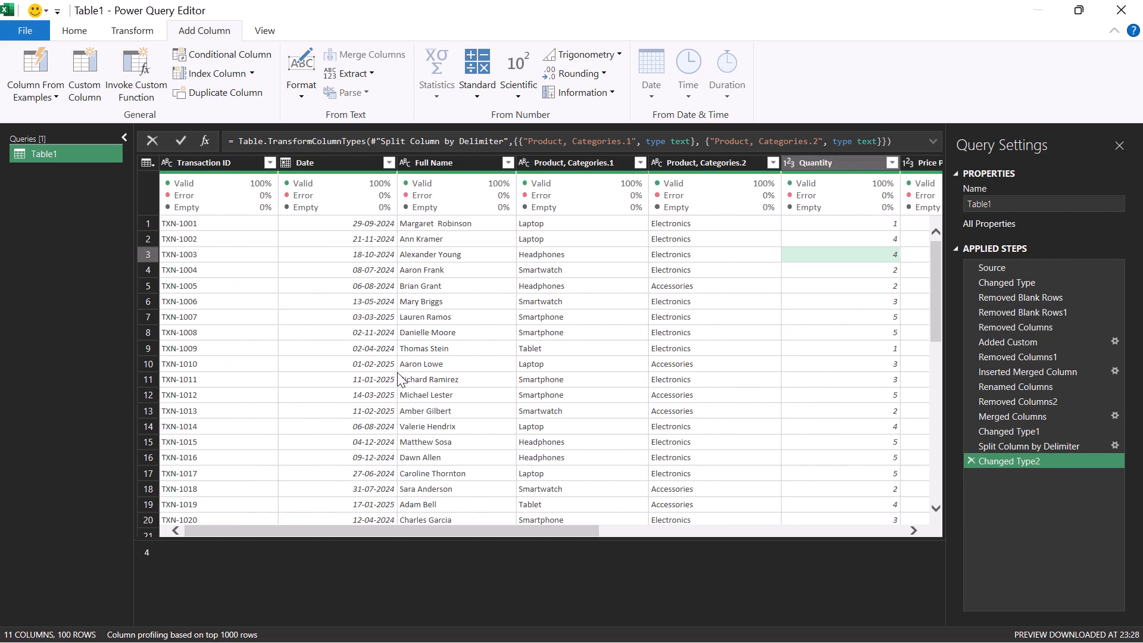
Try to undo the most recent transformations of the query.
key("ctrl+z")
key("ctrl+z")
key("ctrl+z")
Examine the table as it stood at the first Changed Type step and at the original Source step.
left_click(1000, 283)
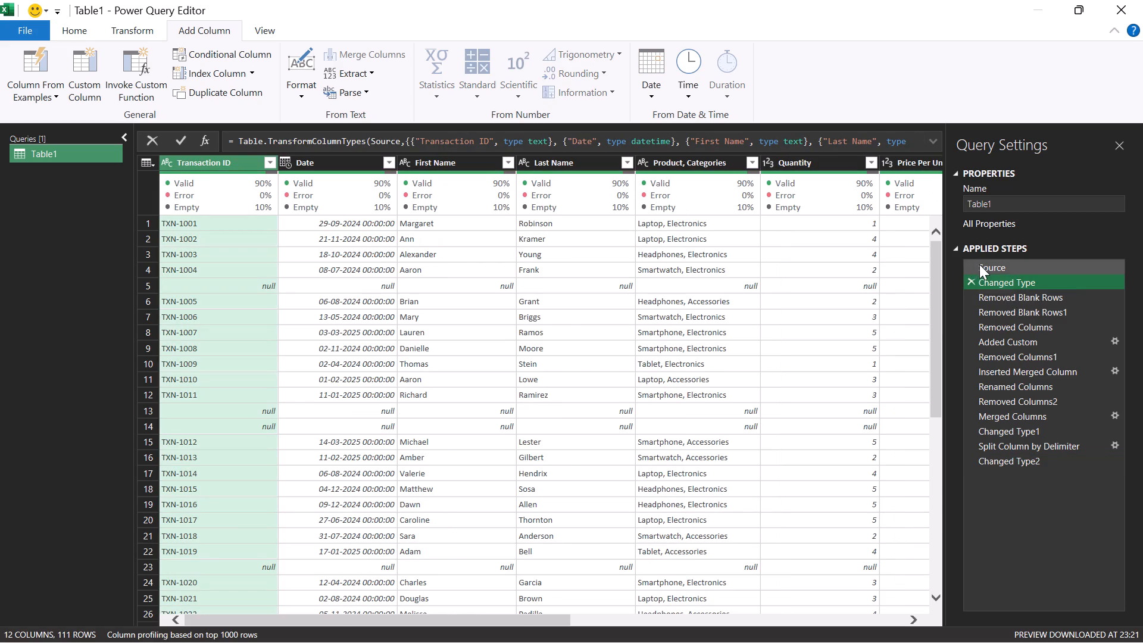
left_click(979, 264)
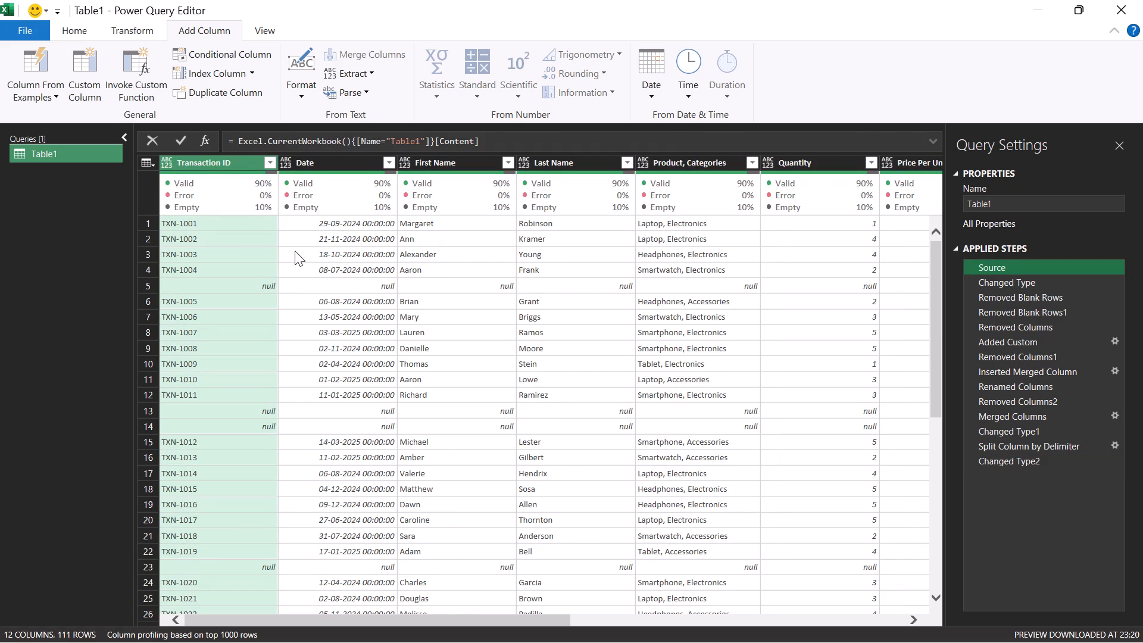
left_click(295, 251)
scroll(295, 251, "right", 2)
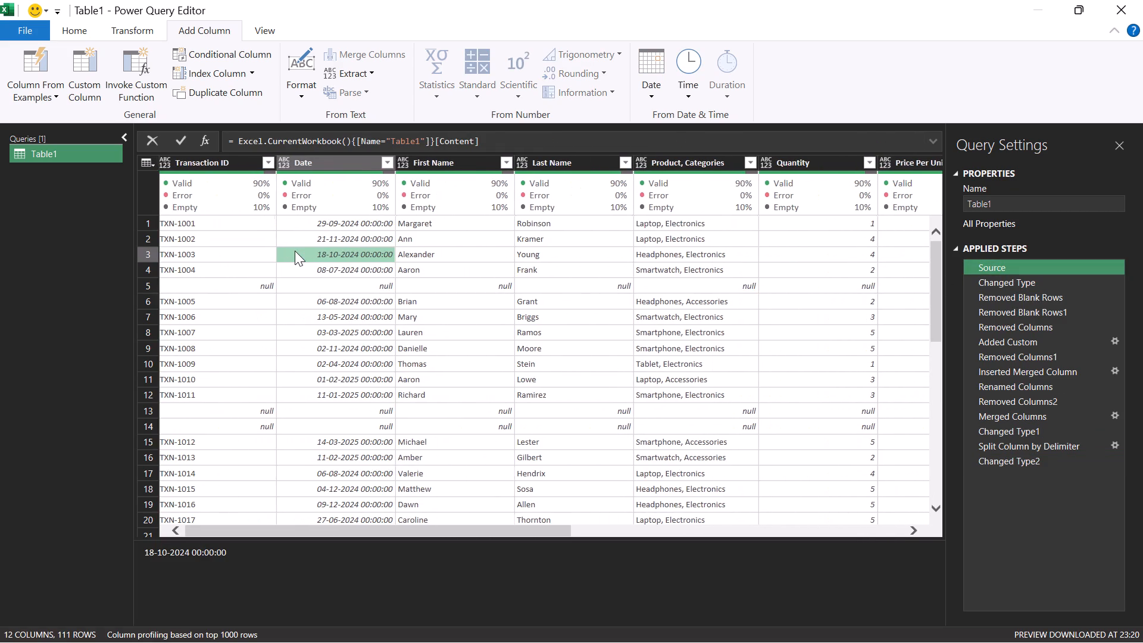
scroll(295, 251, "right", 1)
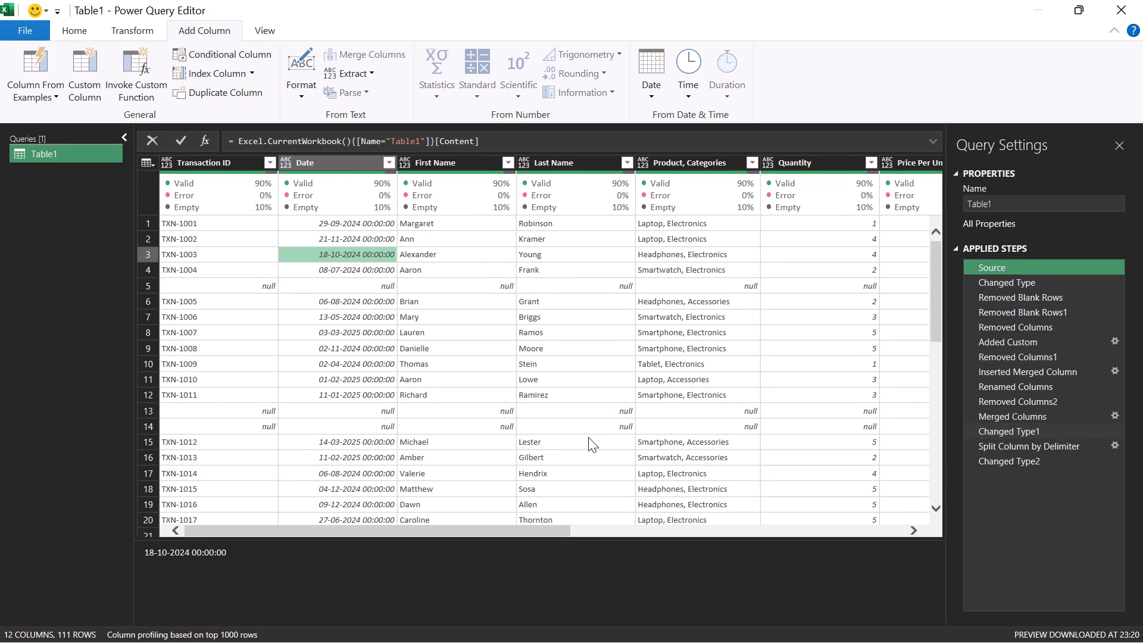
scroll(455, 315, "up", 2)
Move the query editor aside to view the original worksheet data, and restore the editor to full size.
left_click_drag(516, 4, 570, 610)
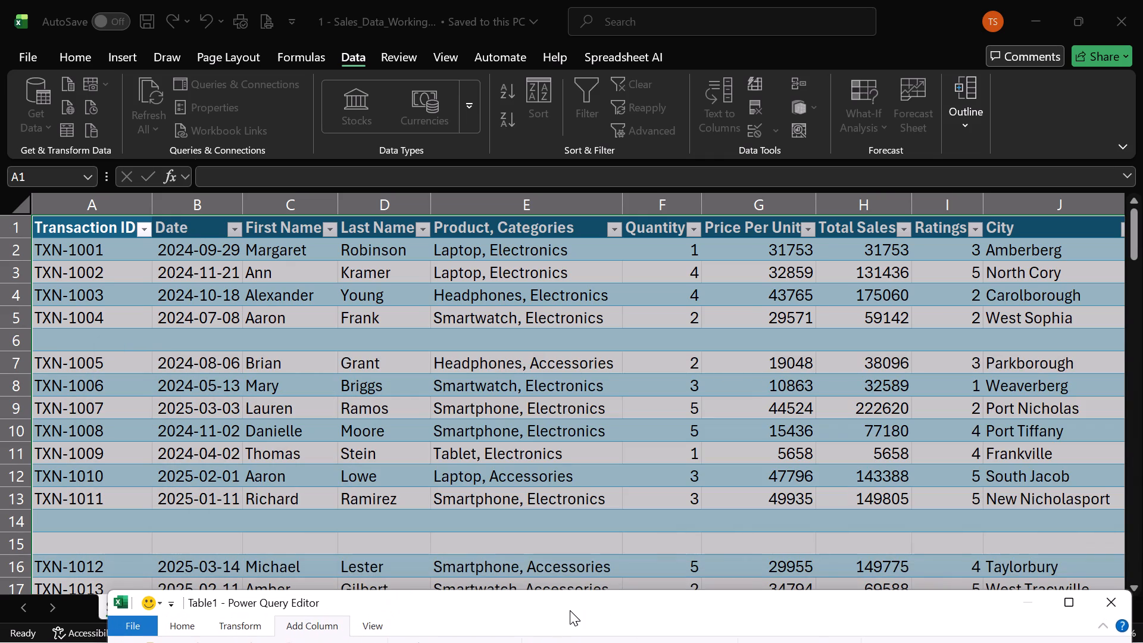
left_click_drag(570, 610, 544, 8)
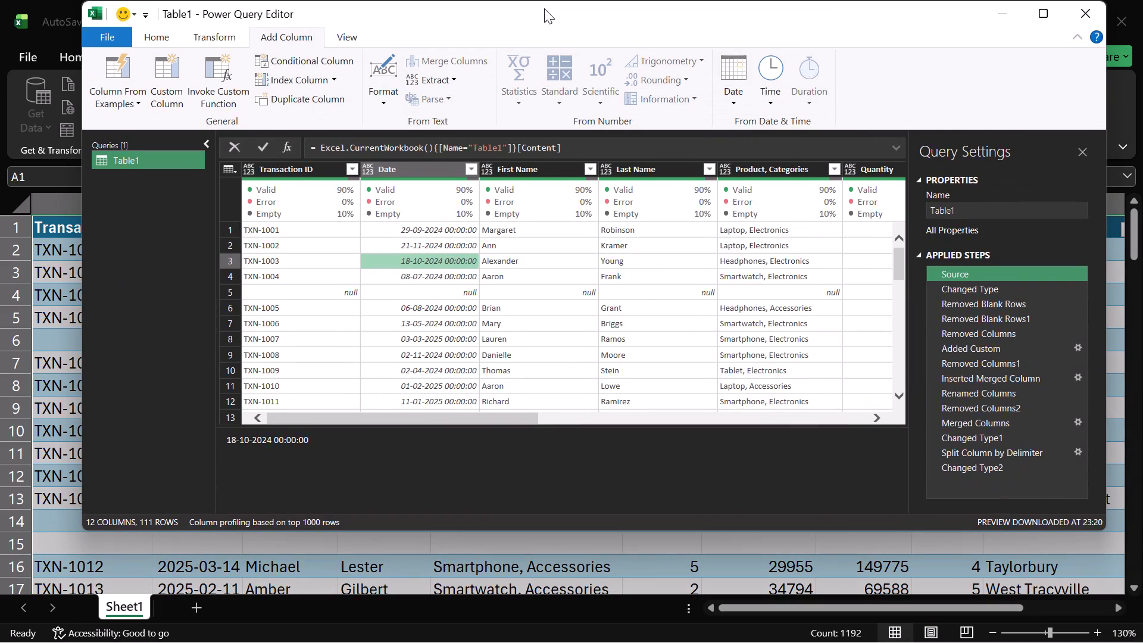
left_click(1050, 13)
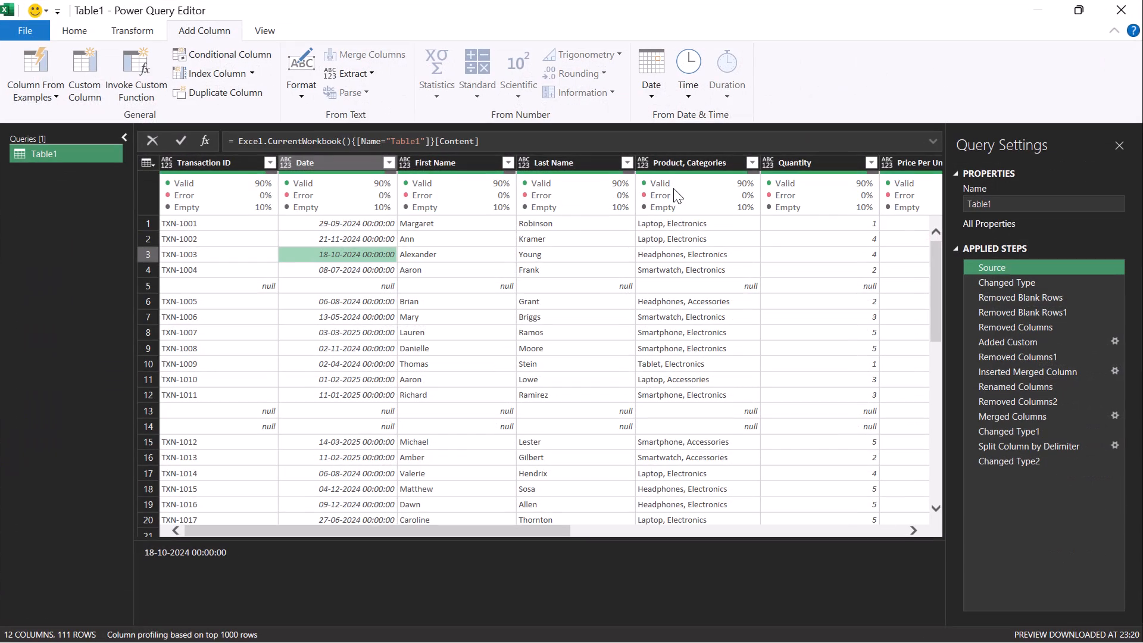
left_click(591, 274)
left_click(246, 221)
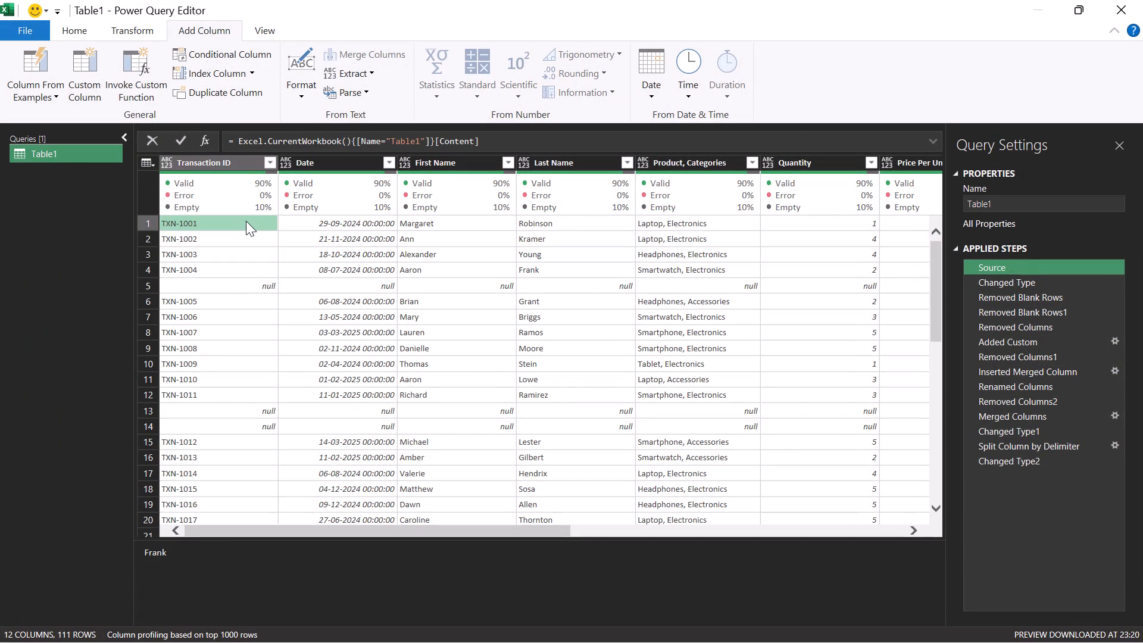
scroll(246, 221, "up", 1)
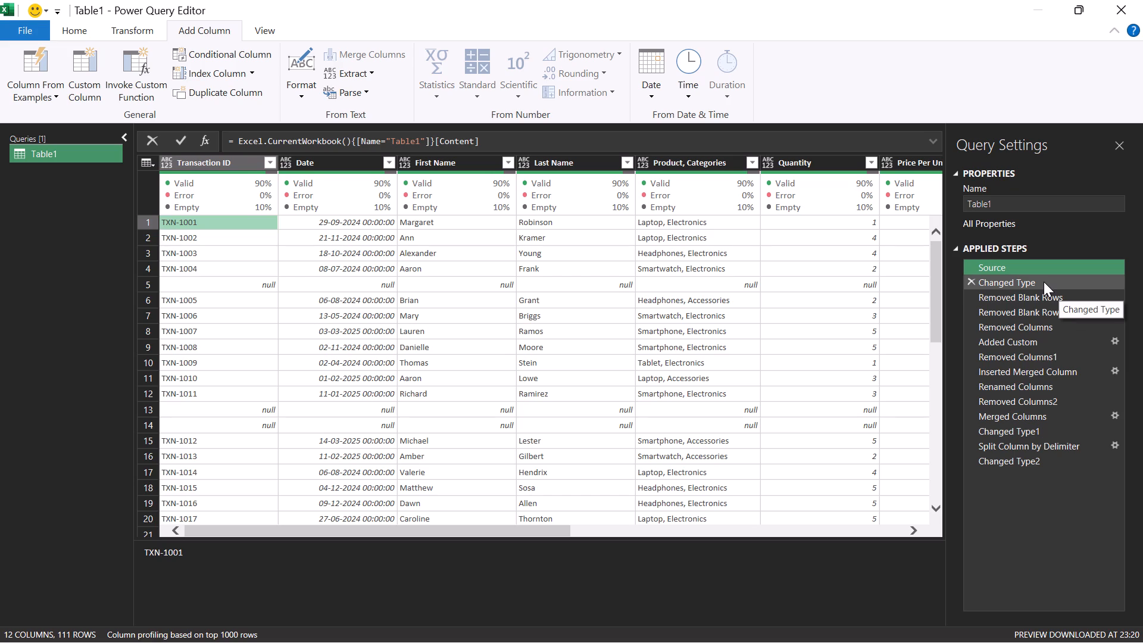
Compare the data at the first Changed Type step with the Source step, checking the blank rows and the name, product and date columns.
left_click(1044, 282)
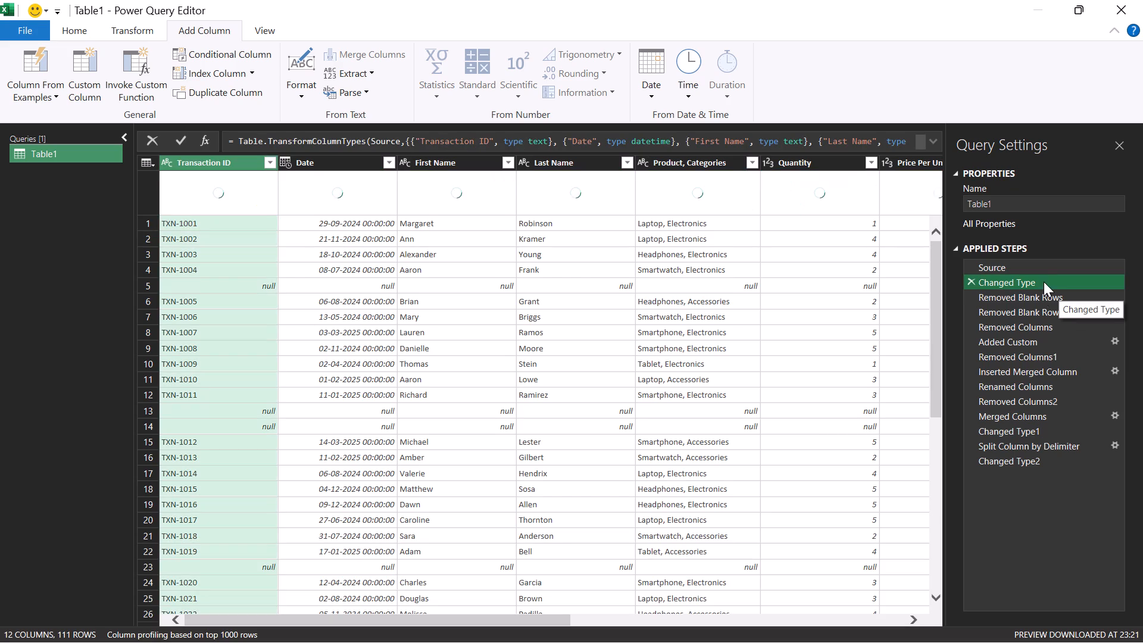
left_click(721, 329)
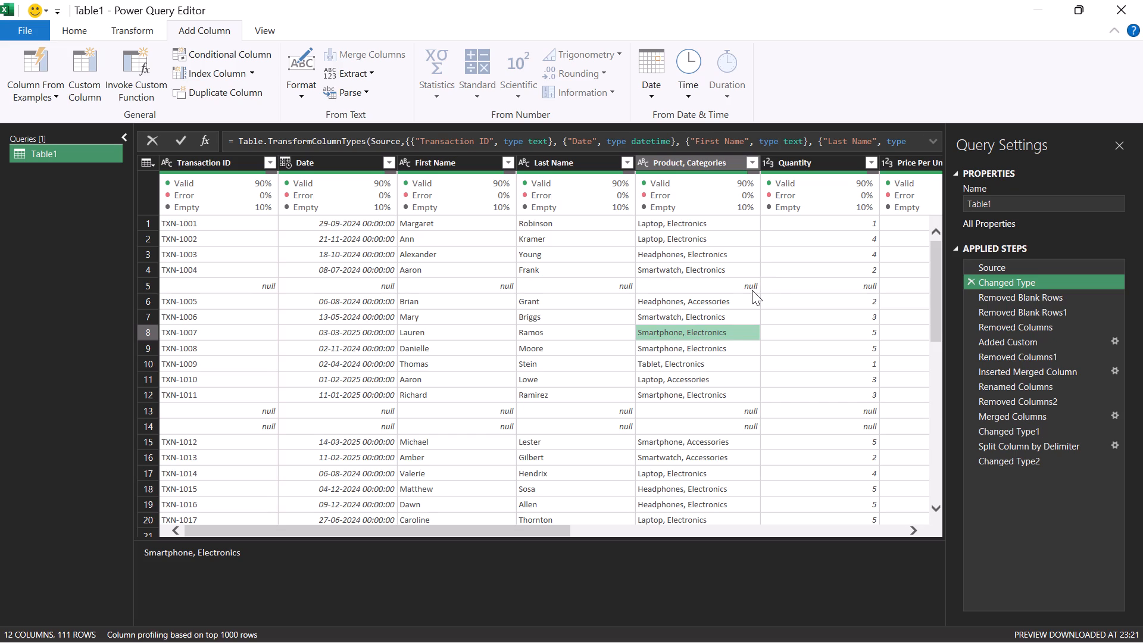
left_click(752, 290)
left_click(594, 294)
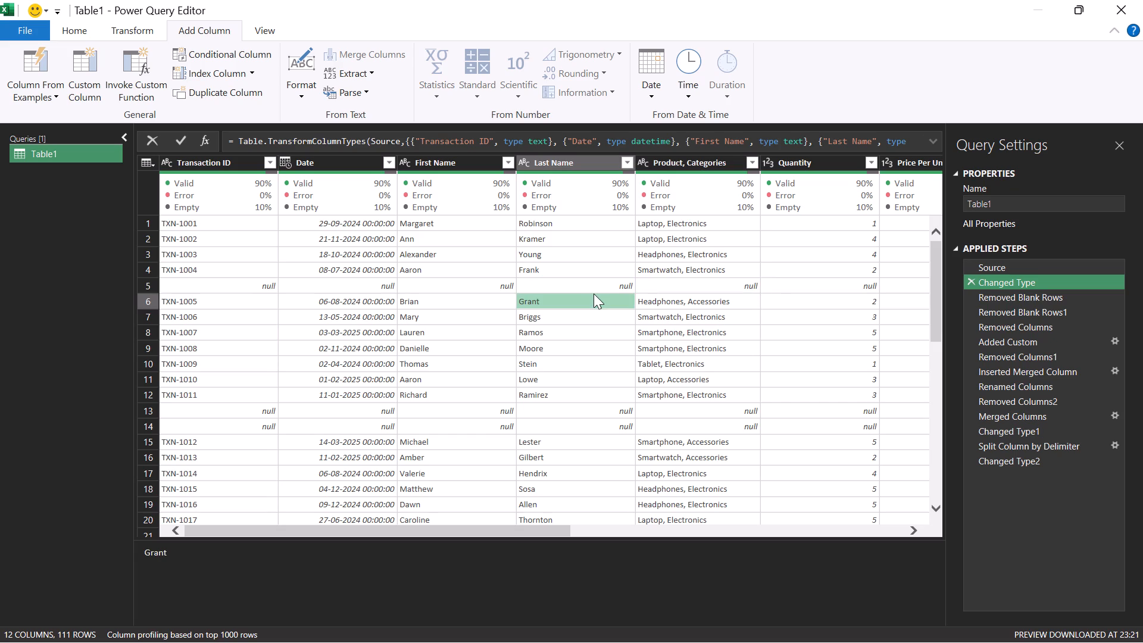
left_click(691, 392)
left_click(529, 284)
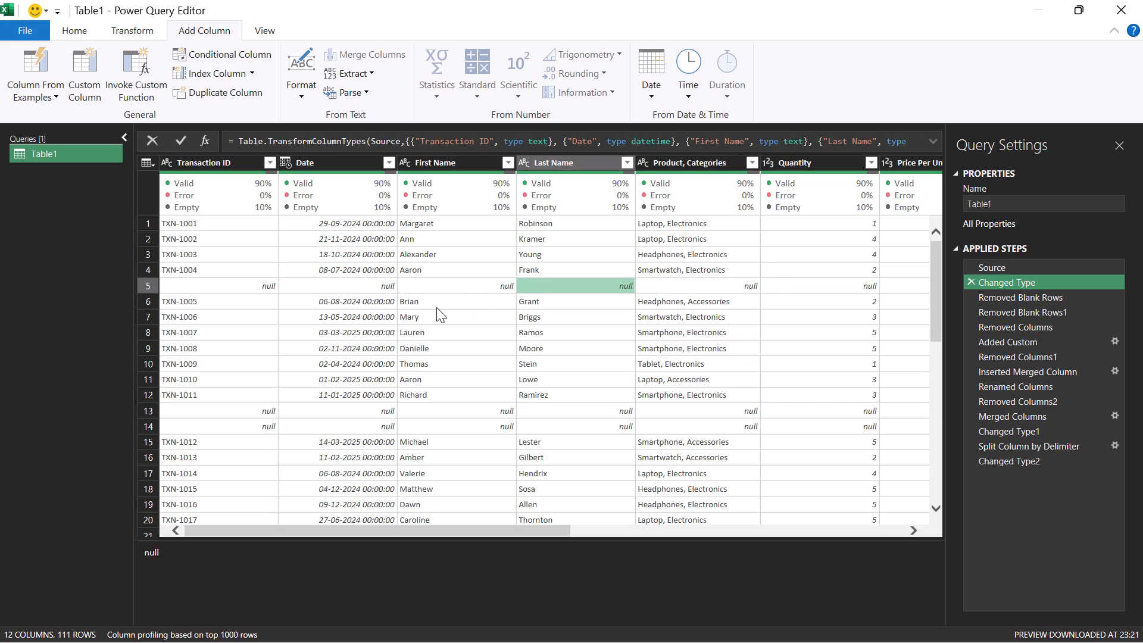
left_click(418, 302)
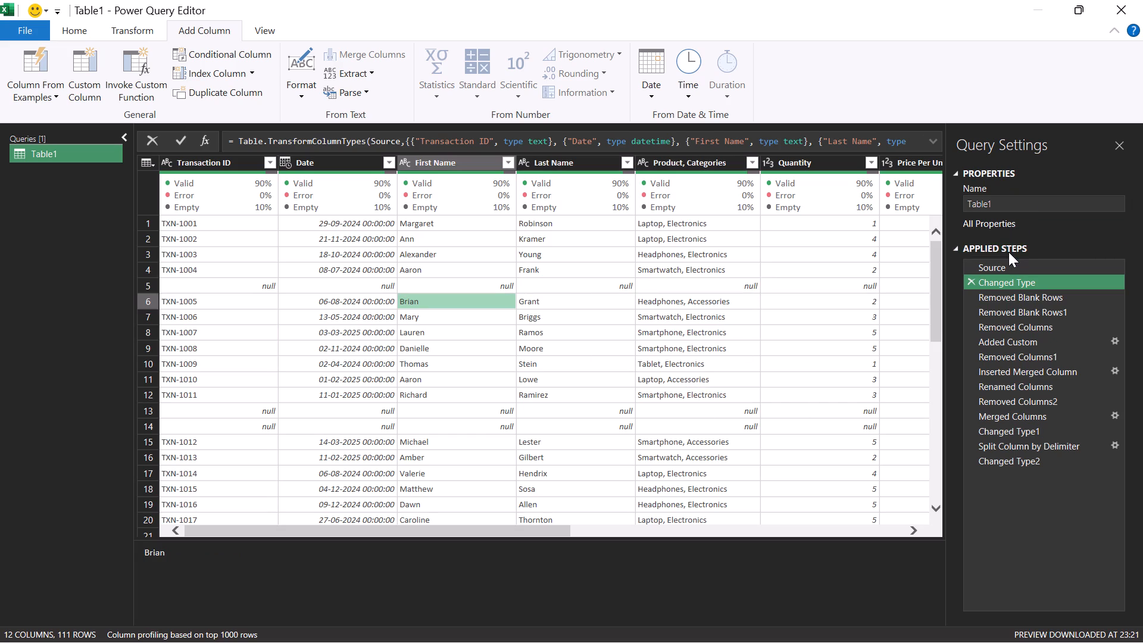
left_click(1007, 260)
left_click(585, 315)
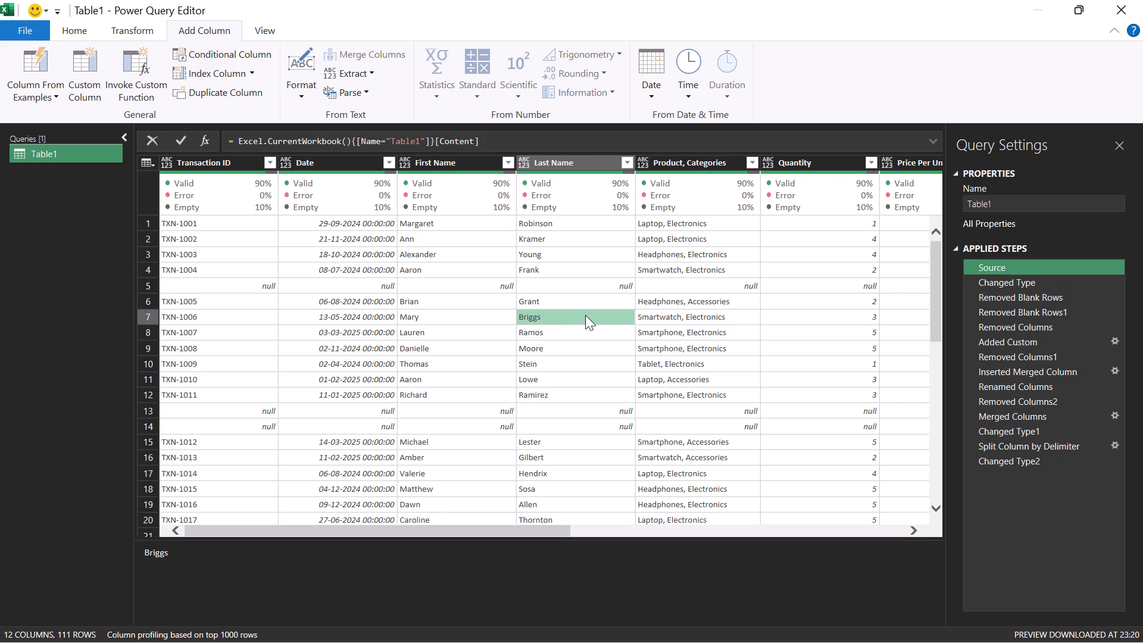
scroll(439, 308, "right", 1)
left_click(480, 335)
left_click(330, 253)
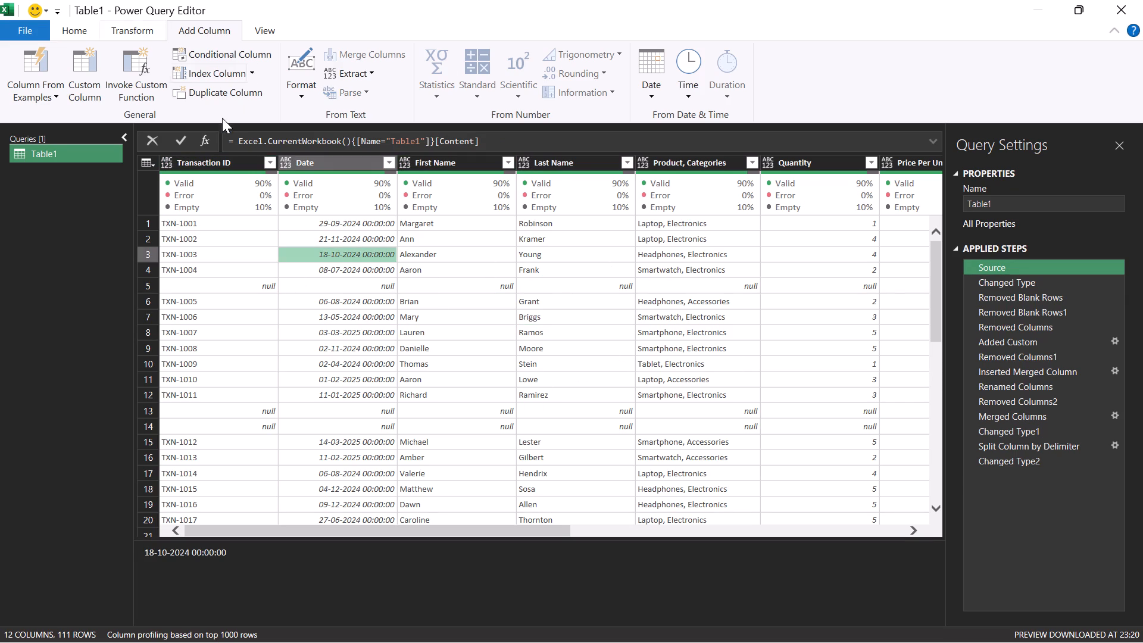
Select all columns at the Source step and examine the Keep Rows and Remove Rows options against the blank and error values.
left_click(259, 176)
key("ctrl+a")
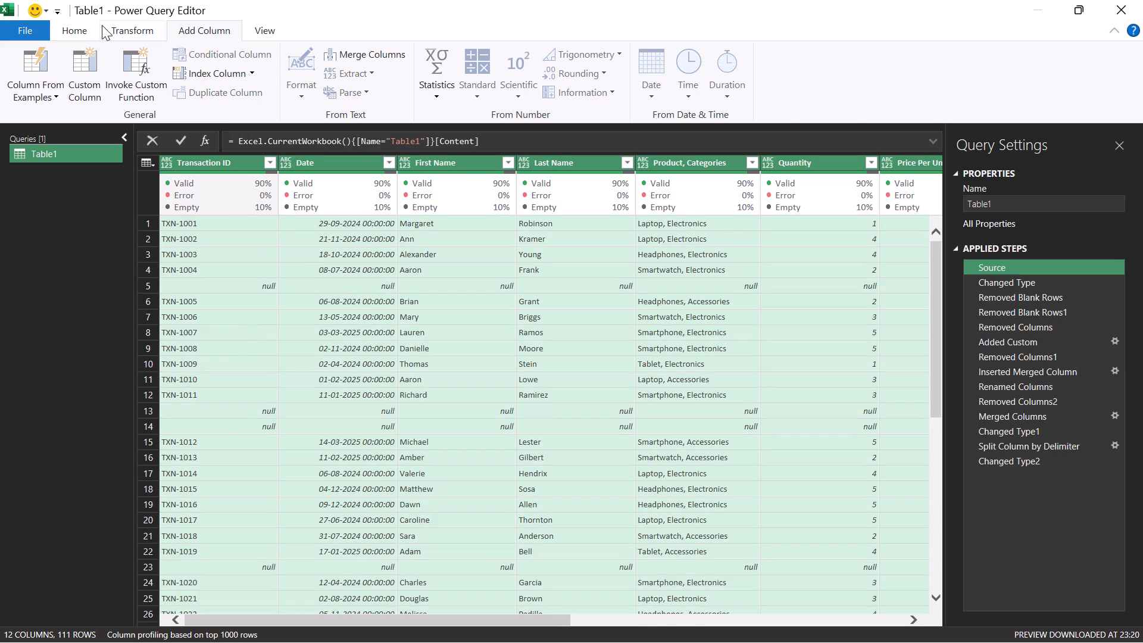
left_click(73, 30)
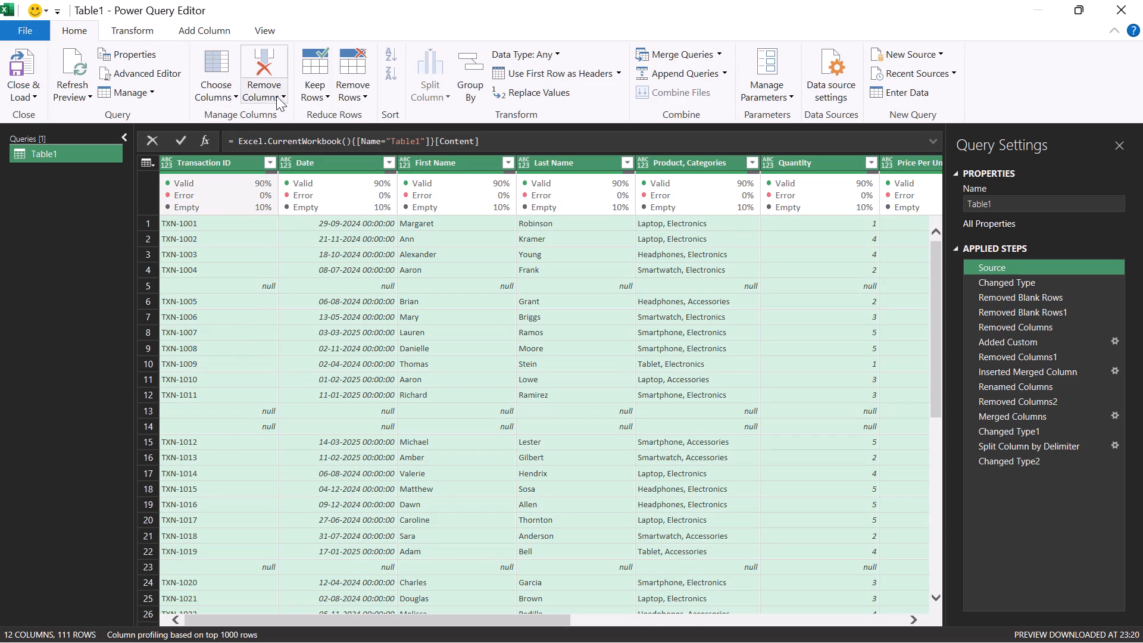
left_click(322, 99)
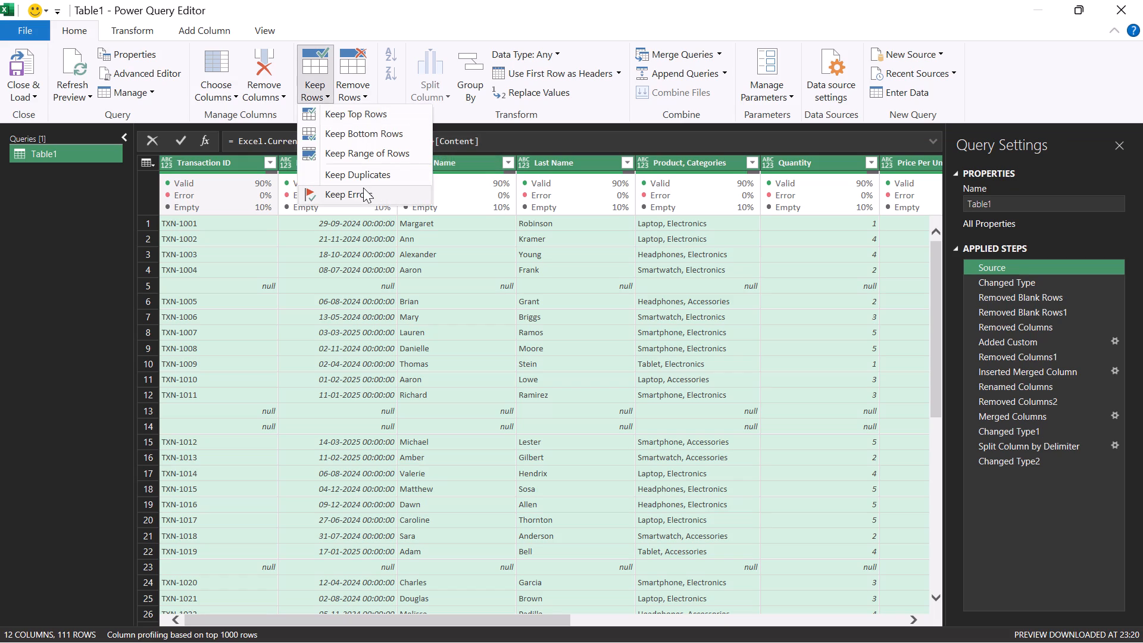
left_click(360, 88)
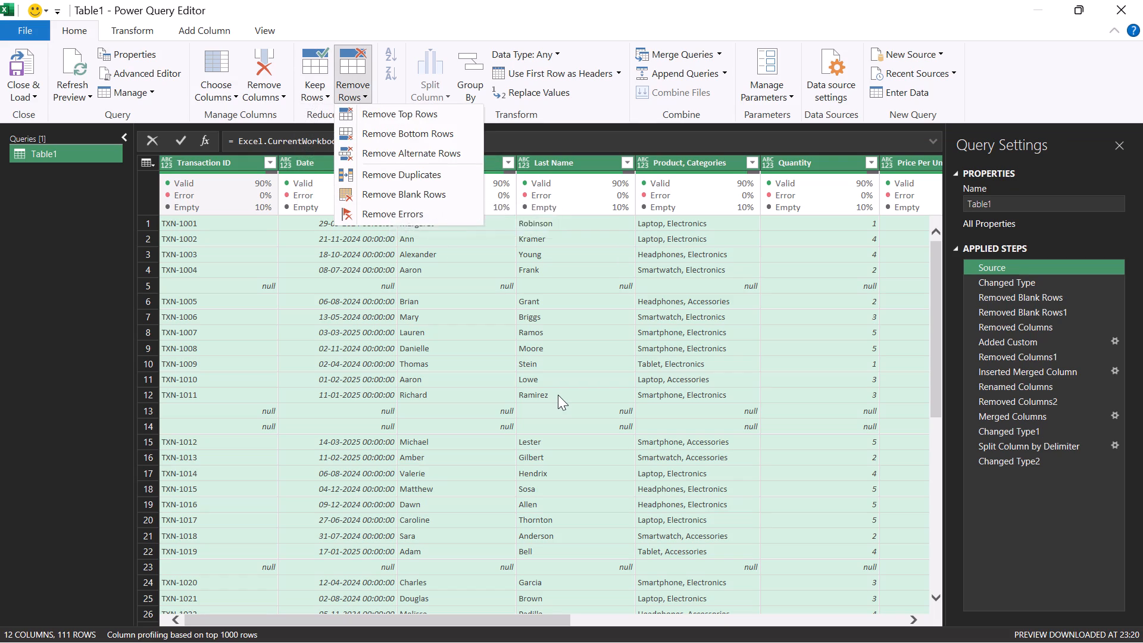
scroll(558, 395, "left", 3)
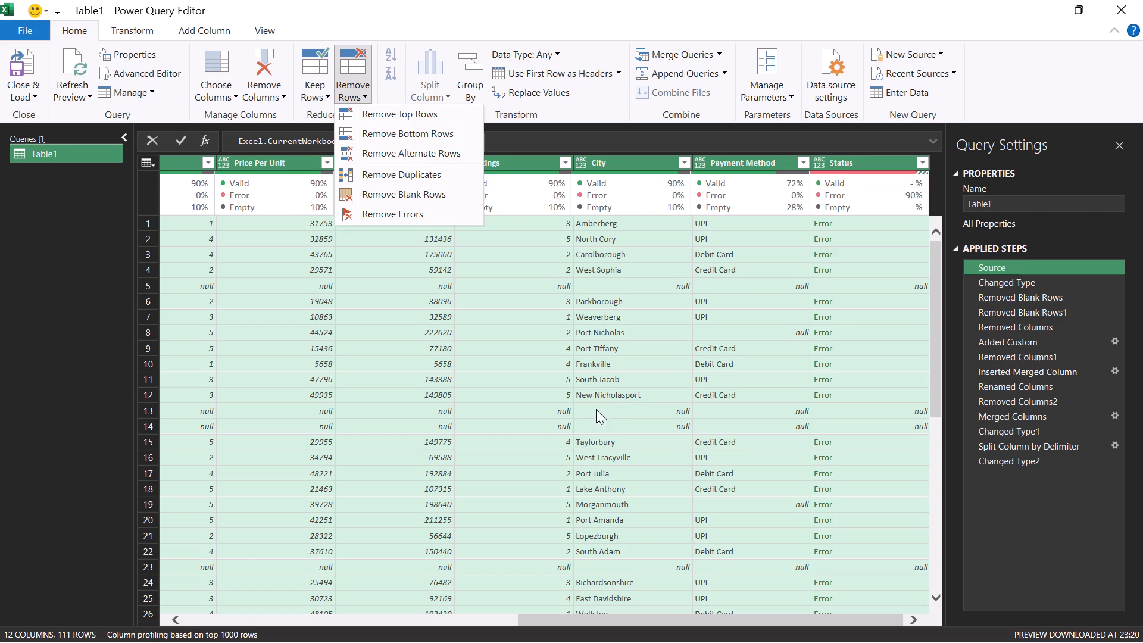
left_click(569, 430)
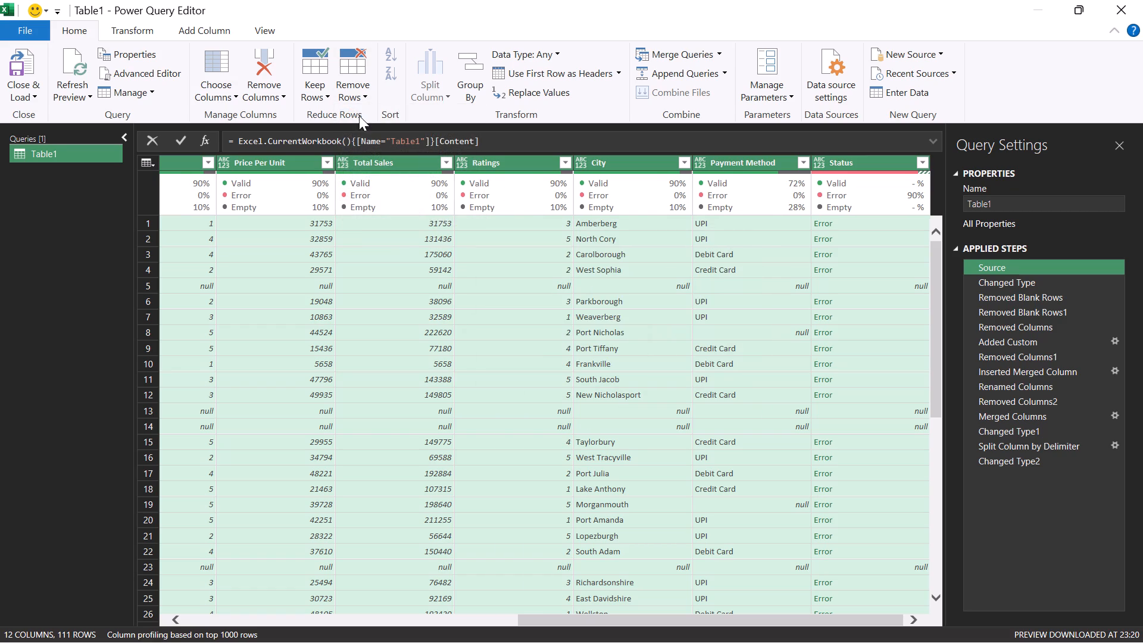
left_click(351, 92)
left_click(276, 94)
left_click(306, 96)
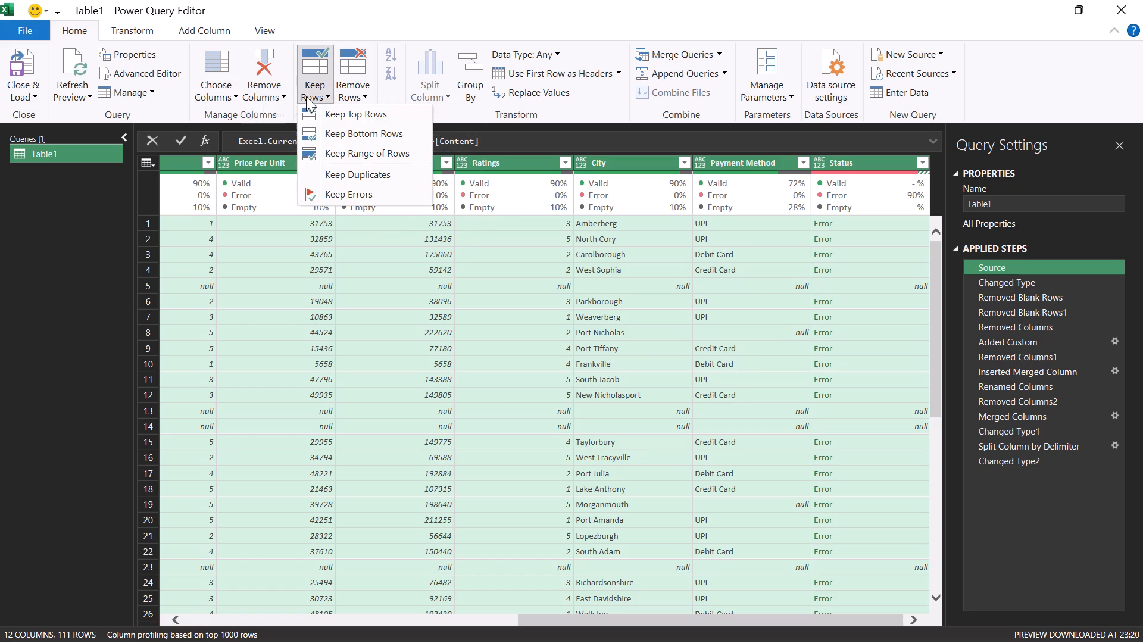
left_click(318, 93)
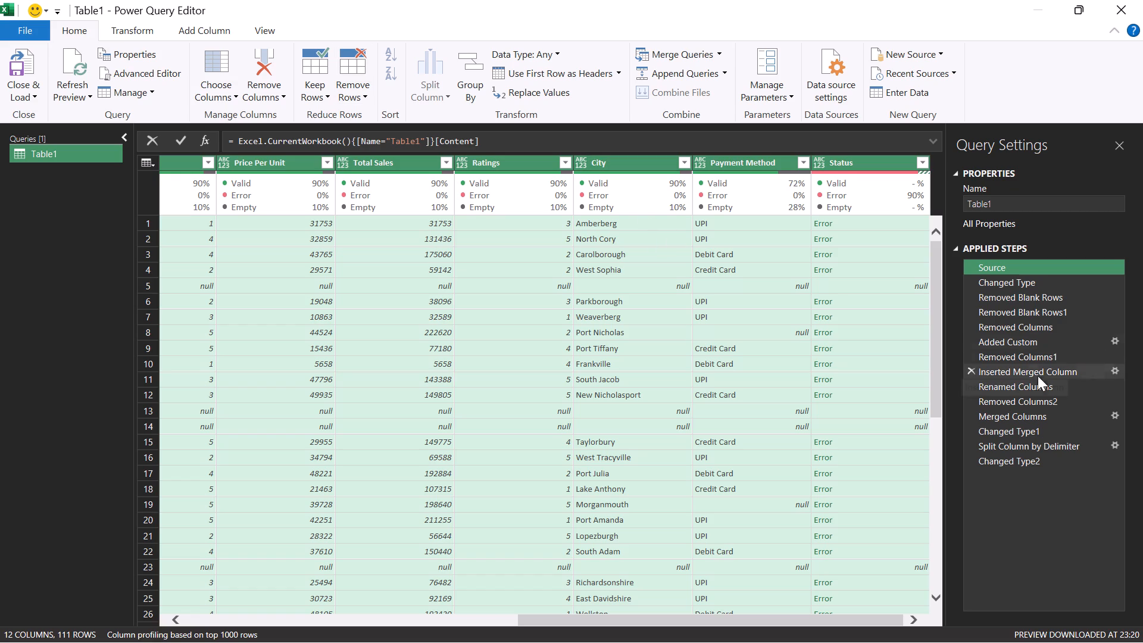
Compare the table at the first Changed Type step with the Removed Blank Rows step across all columns.
left_click(1005, 286)
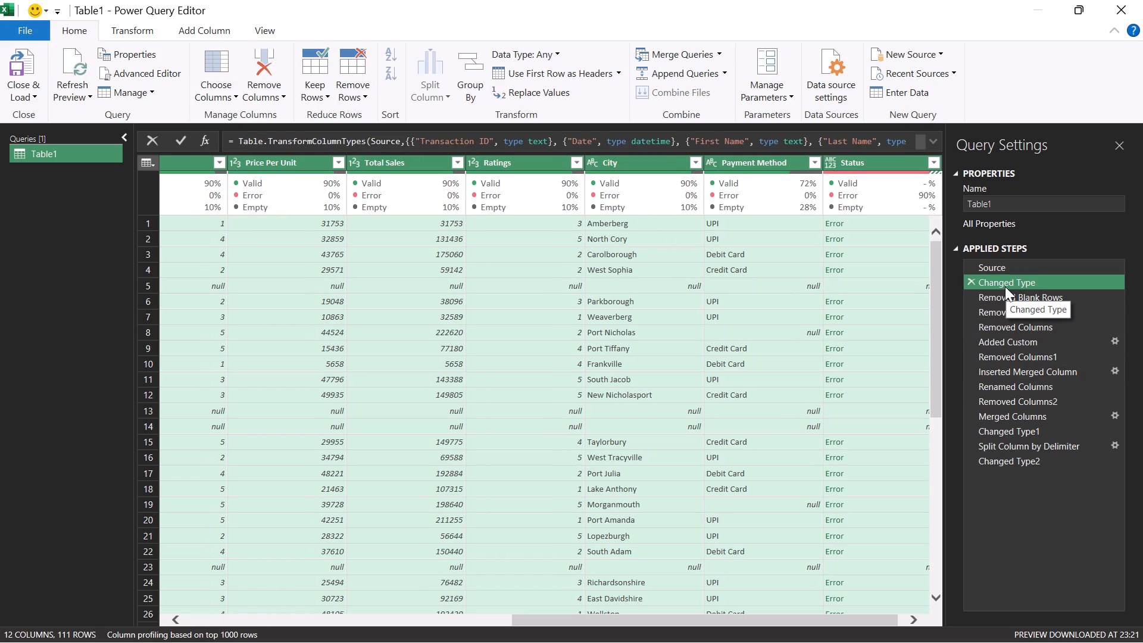
left_click(1004, 296)
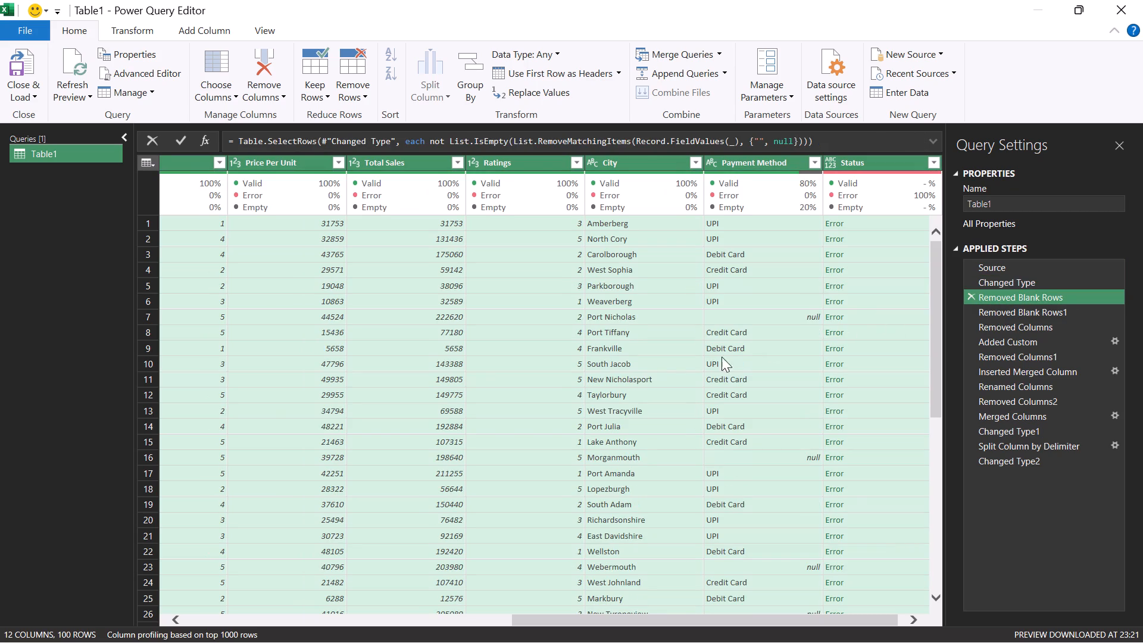
scroll(718, 357, "right", 4)
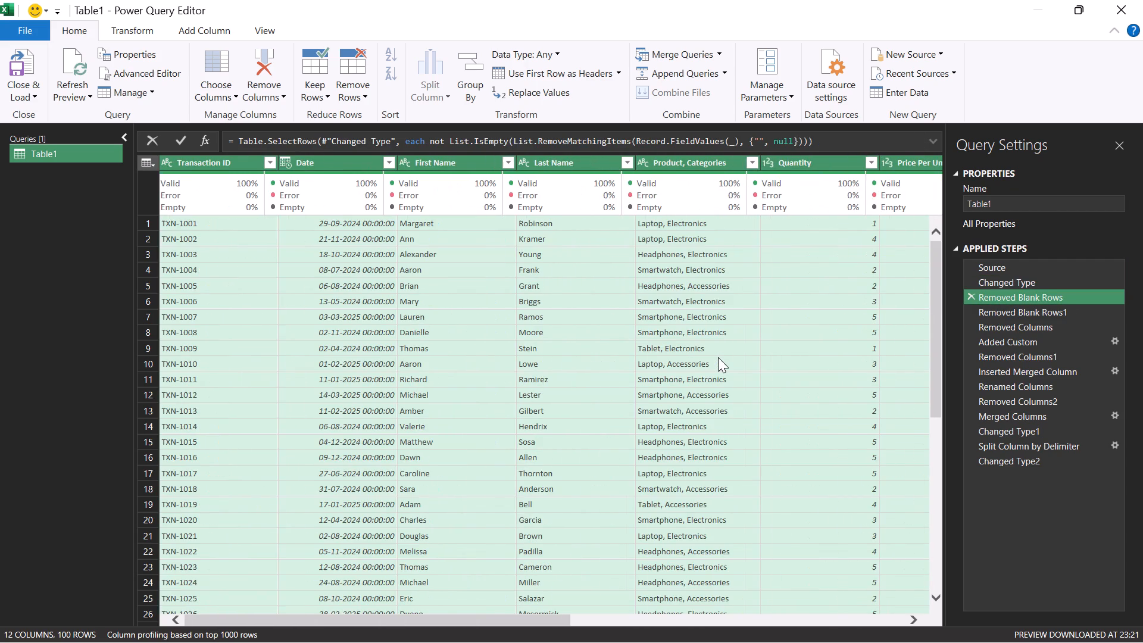
scroll(718, 357, "right", 1)
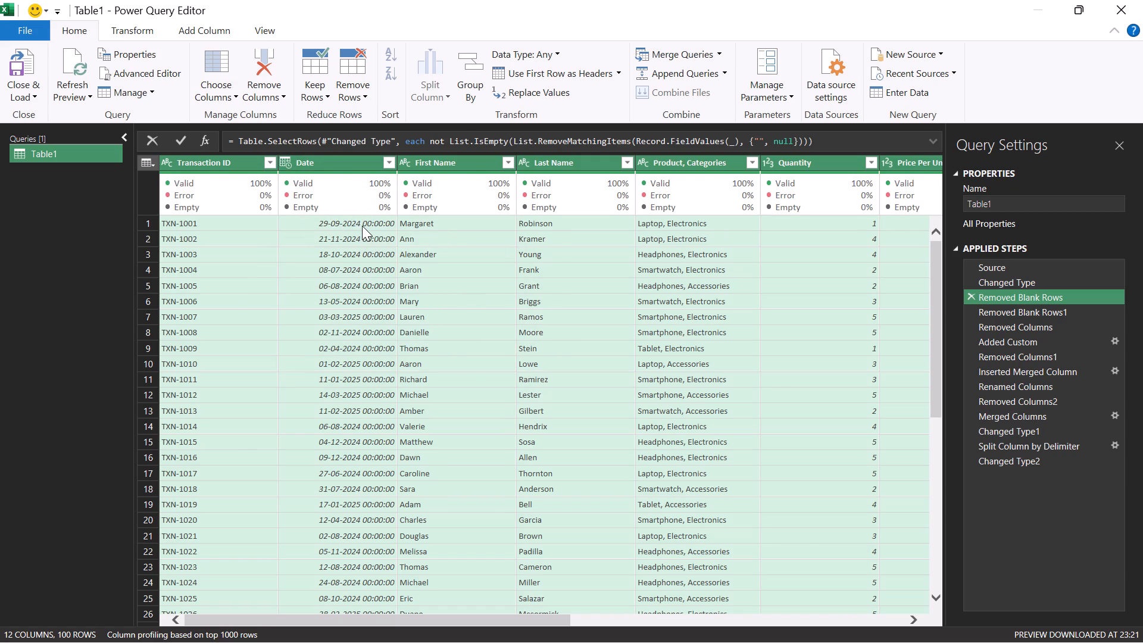
Review the applied steps from Removed Blank Rows1 through Changed Type1, checking each formula and its effect on the columns.
left_click(1029, 310)
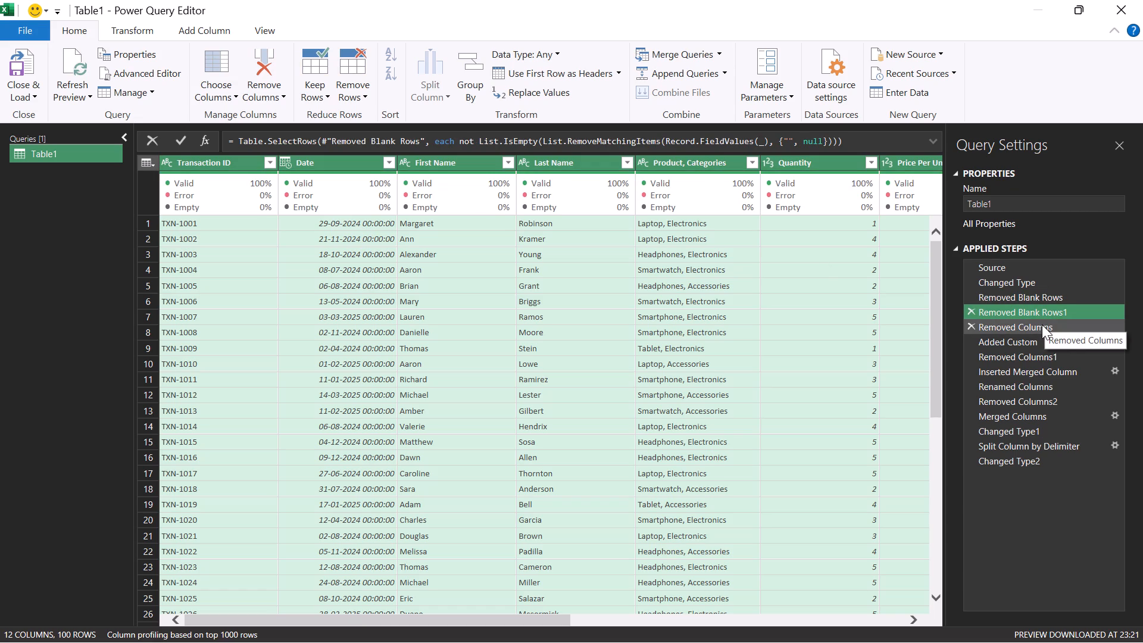
left_click(1042, 324)
left_click(1042, 347)
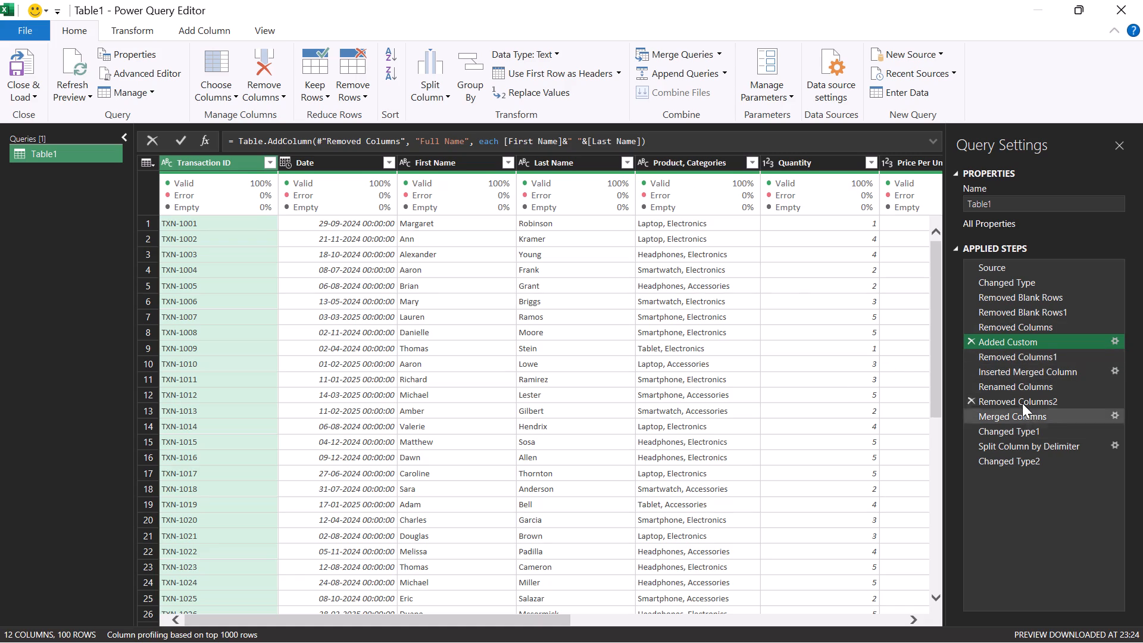
left_click(1019, 377)
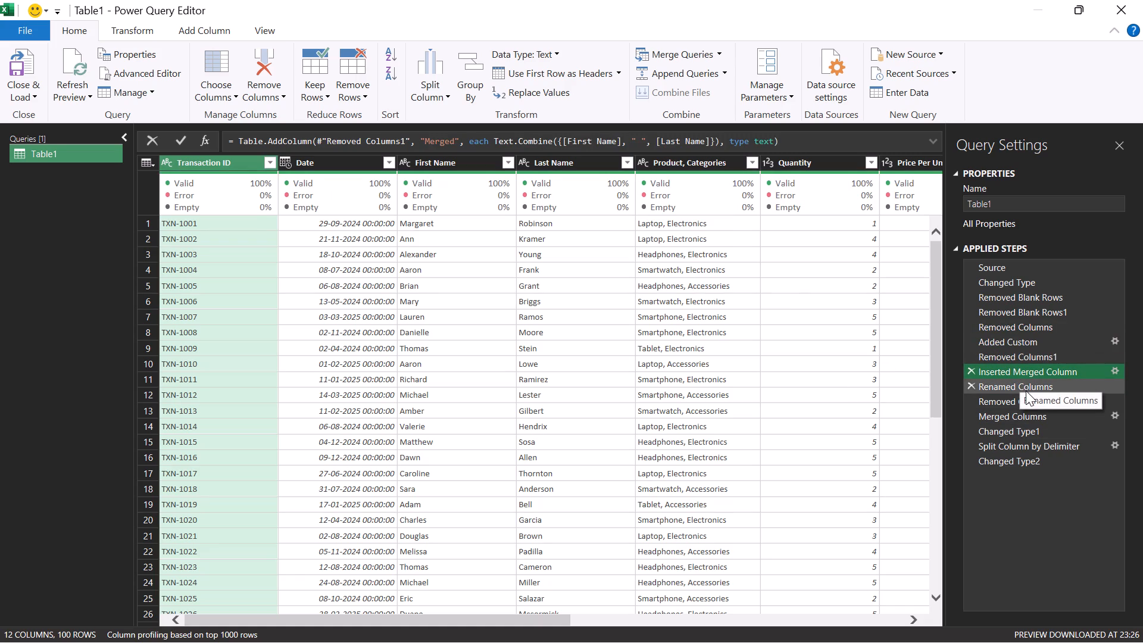
left_click(1026, 391)
left_click(1023, 403)
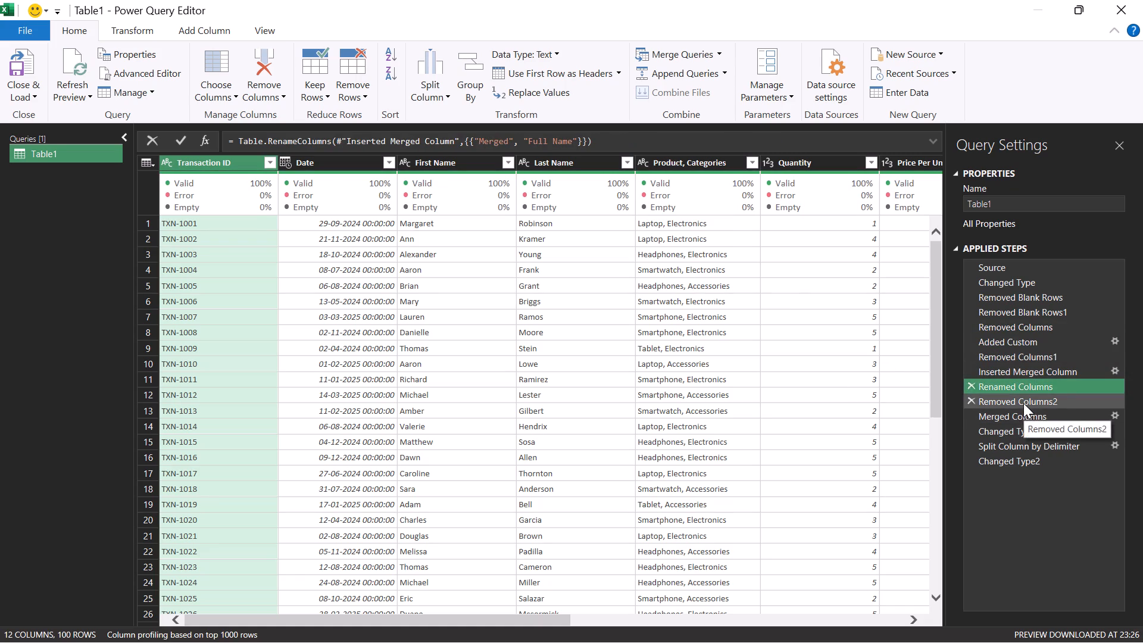
left_click(1029, 424)
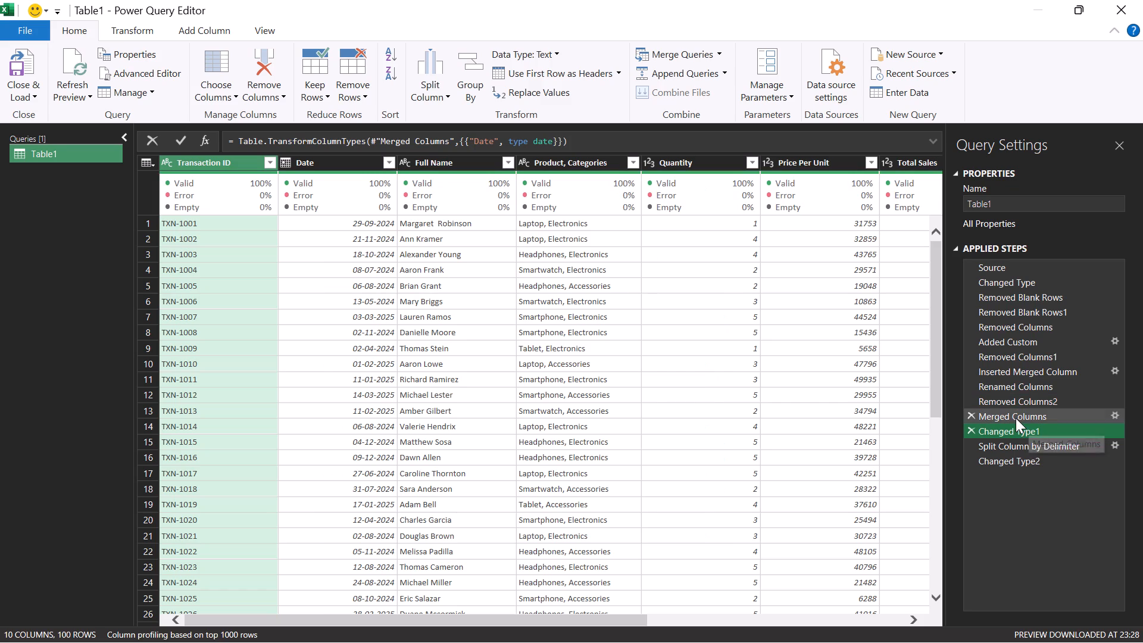
left_click(1016, 419)
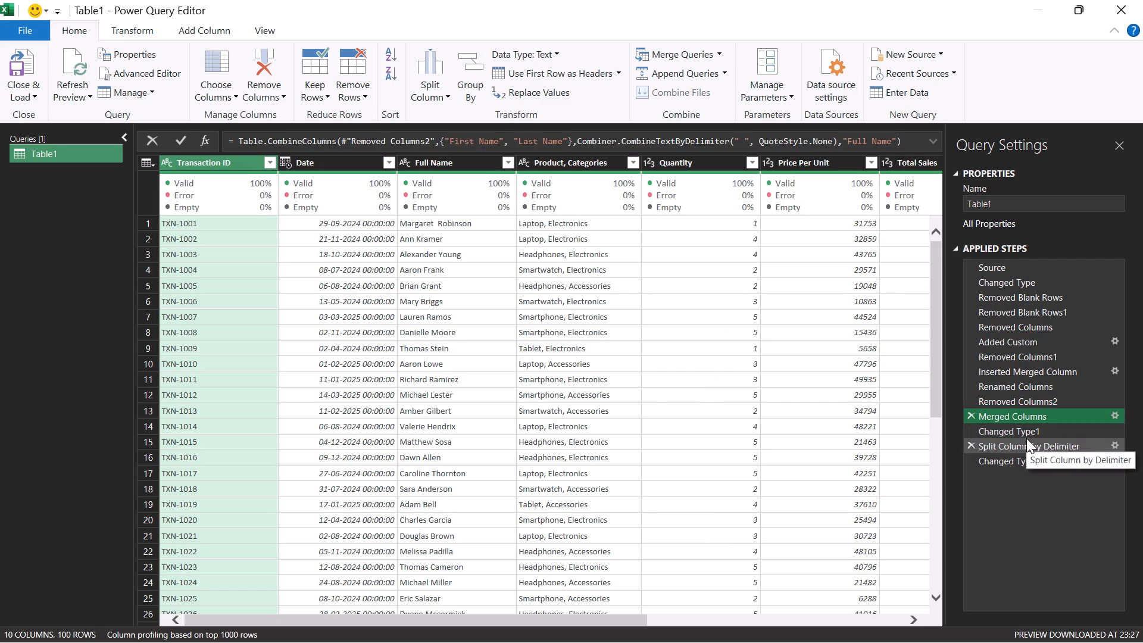
left_click(1025, 435)
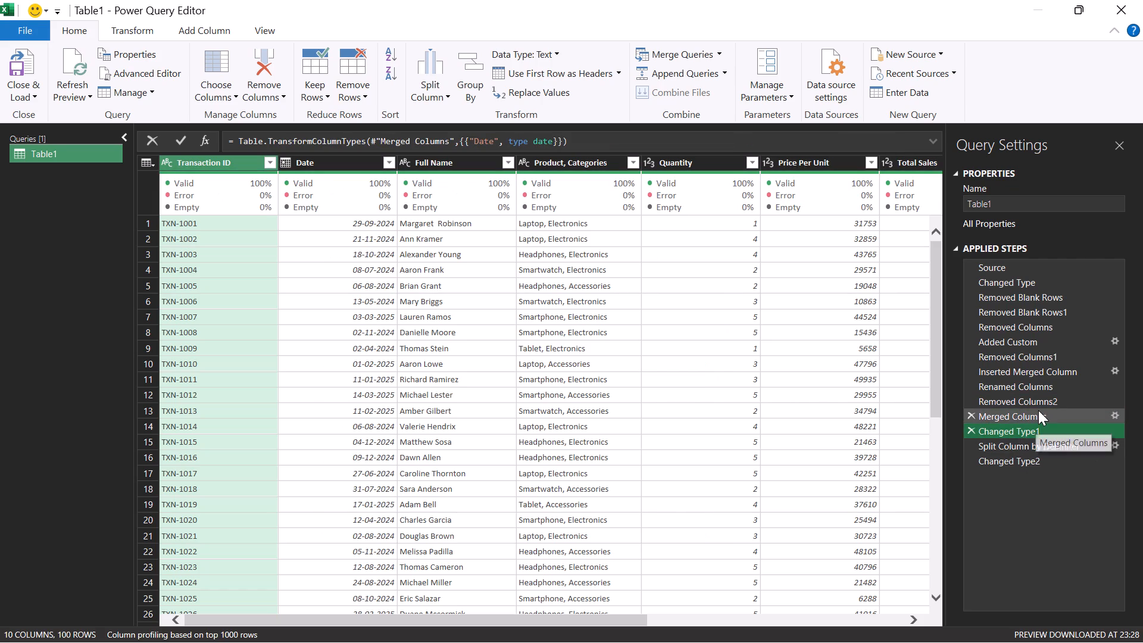
At the Merged Columns step, examine the Date column's type and available column operations, and inspect the Full Name column.
left_click(1038, 410)
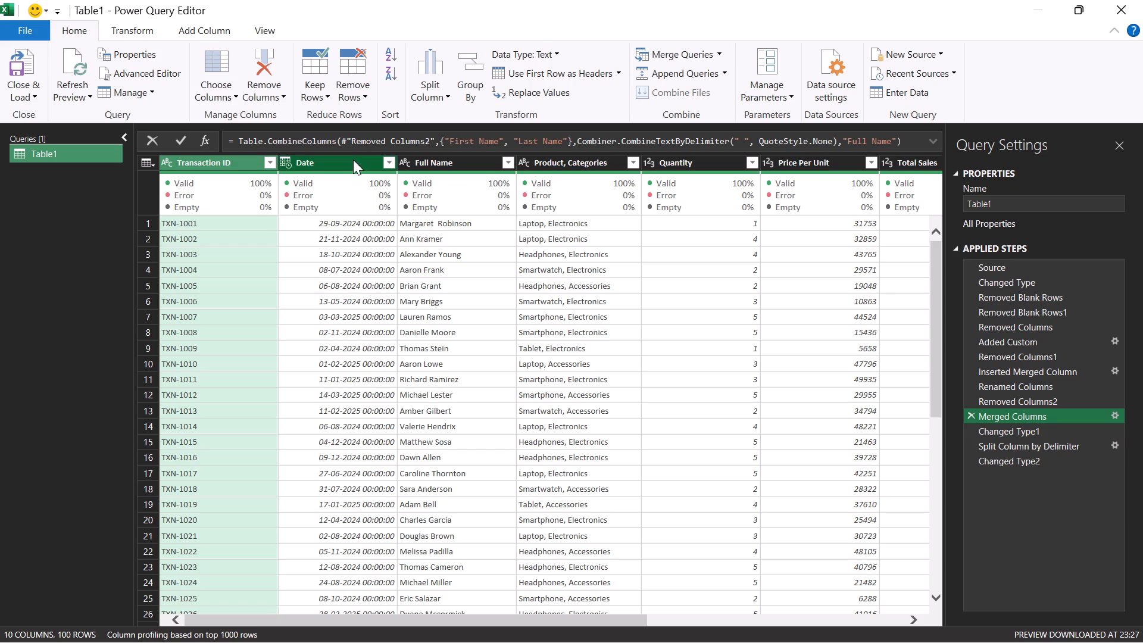
left_click(353, 159)
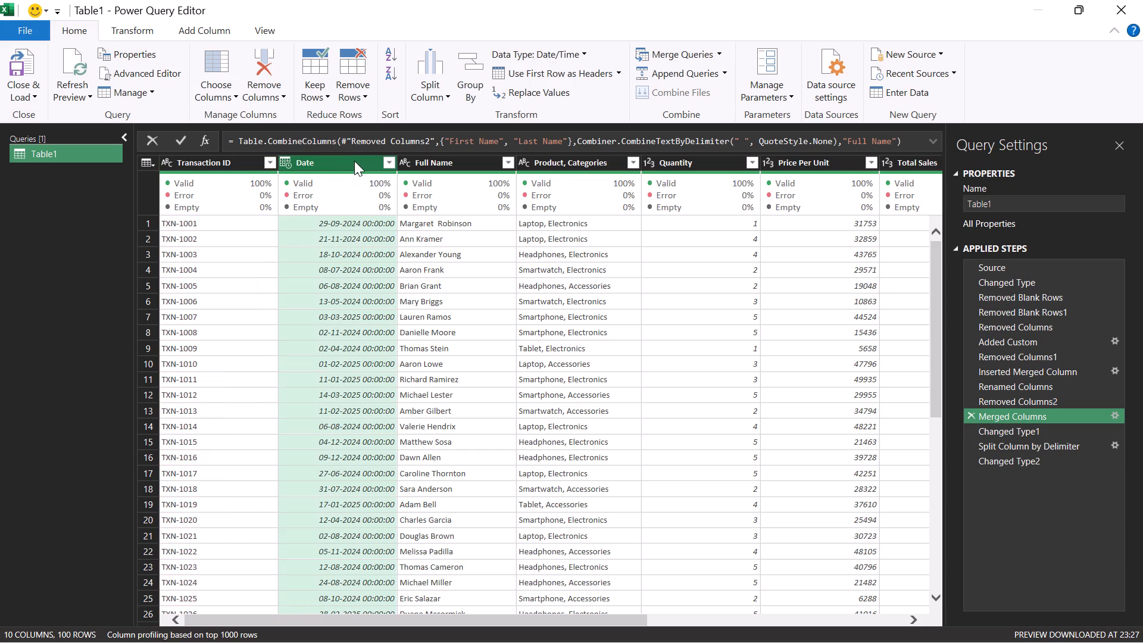
right_click(318, 162)
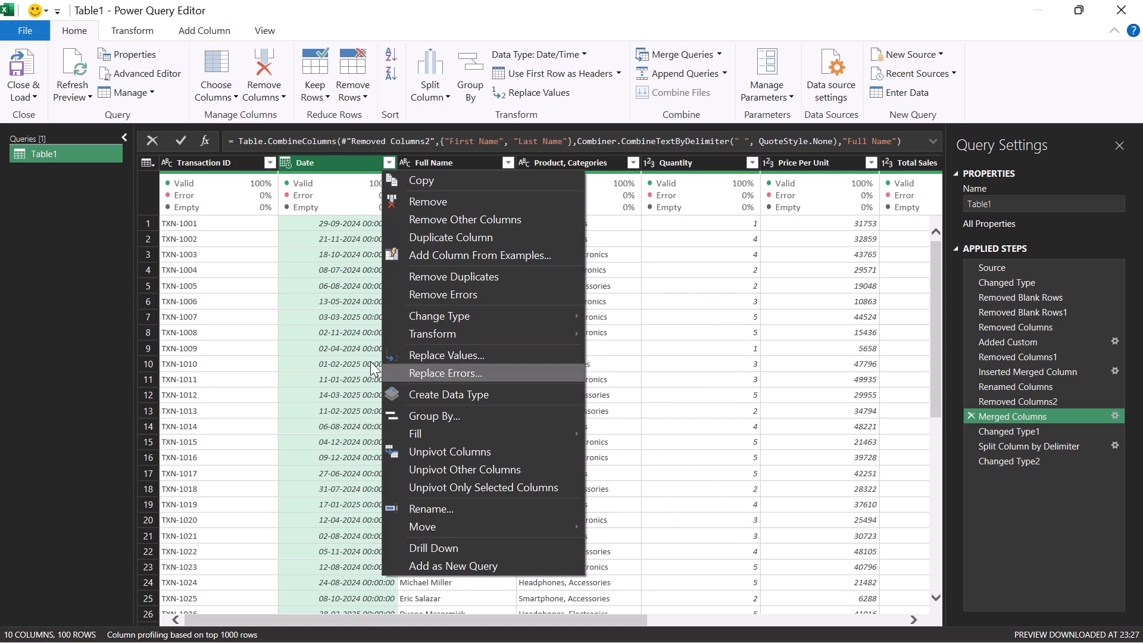
left_click(300, 352)
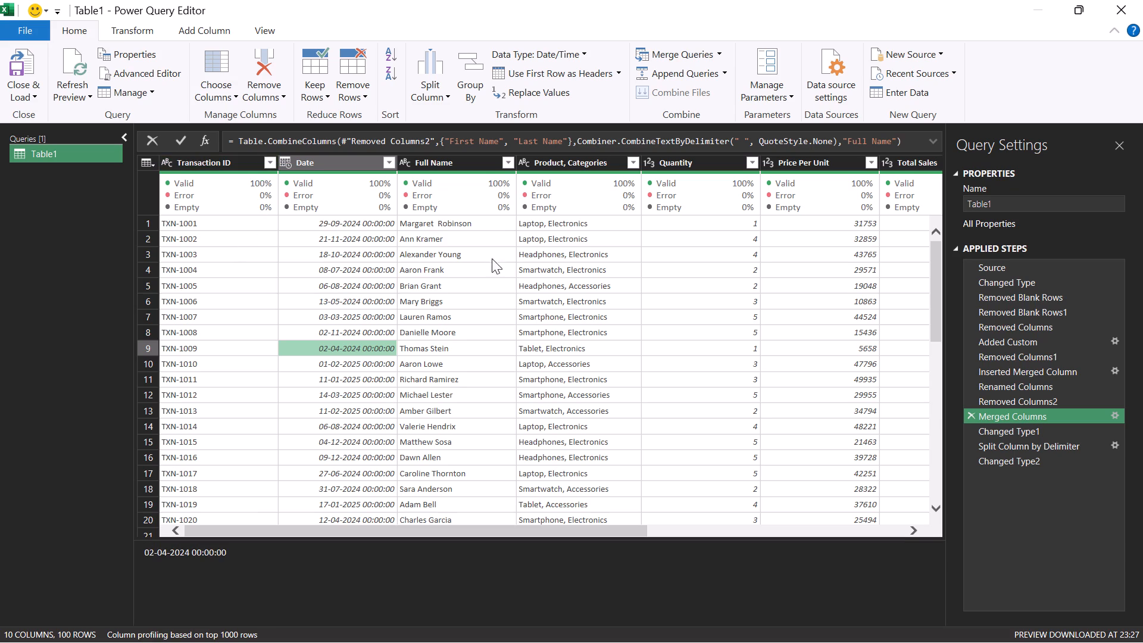
left_click(470, 155)
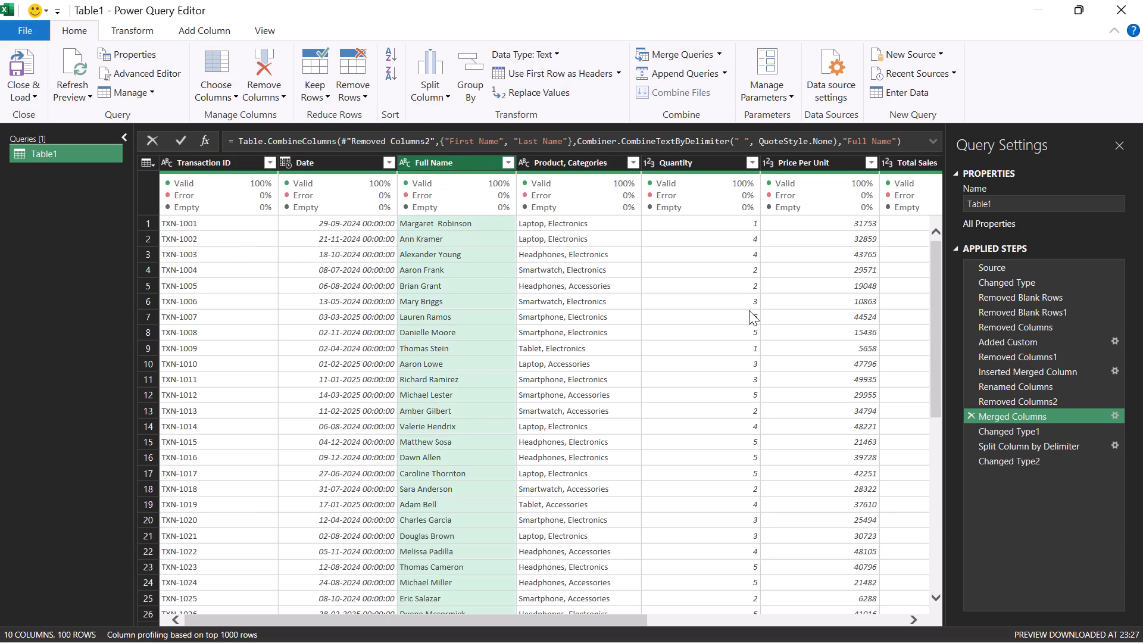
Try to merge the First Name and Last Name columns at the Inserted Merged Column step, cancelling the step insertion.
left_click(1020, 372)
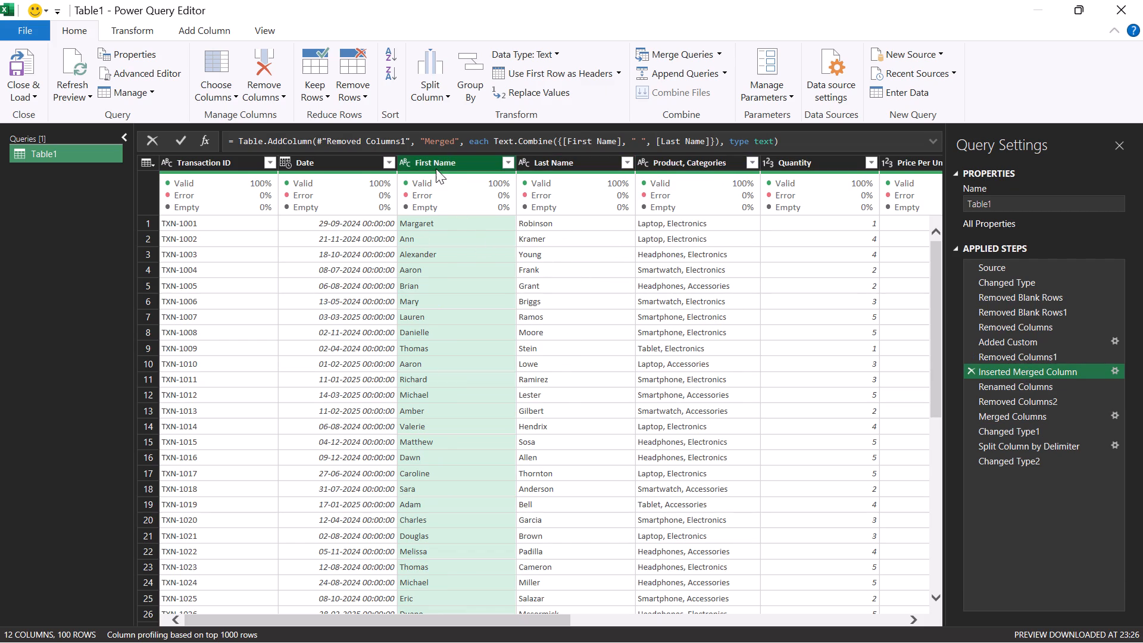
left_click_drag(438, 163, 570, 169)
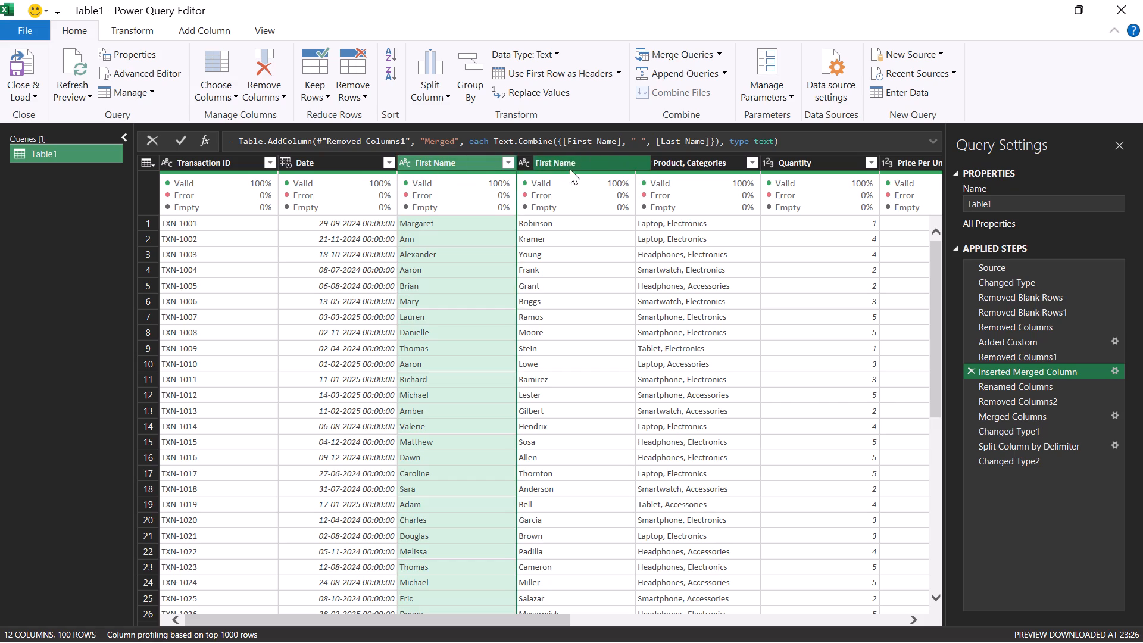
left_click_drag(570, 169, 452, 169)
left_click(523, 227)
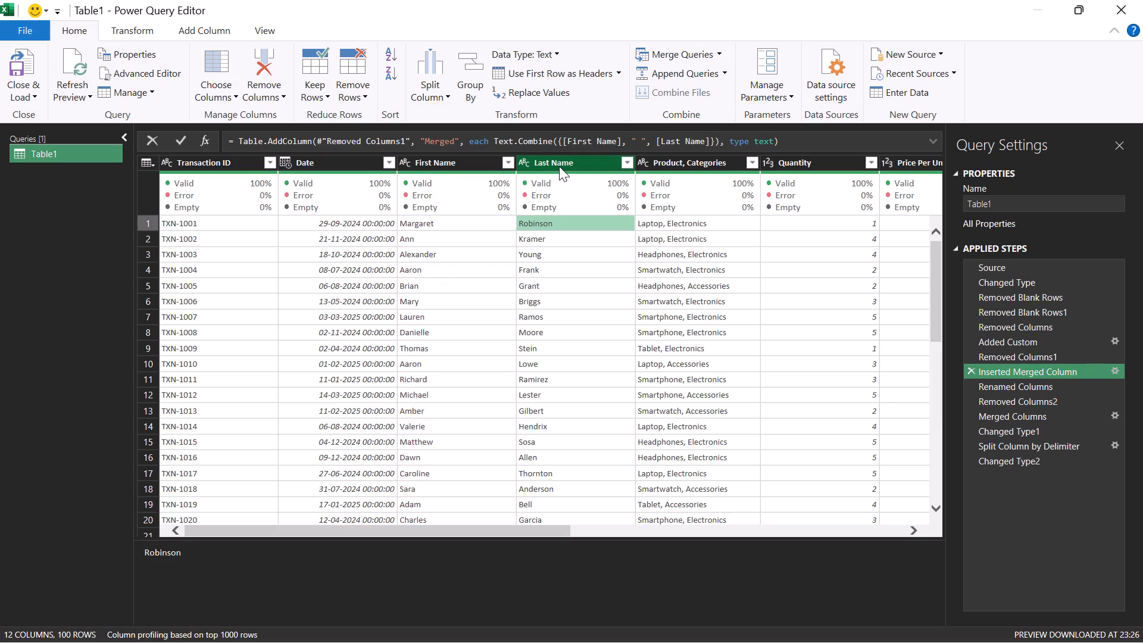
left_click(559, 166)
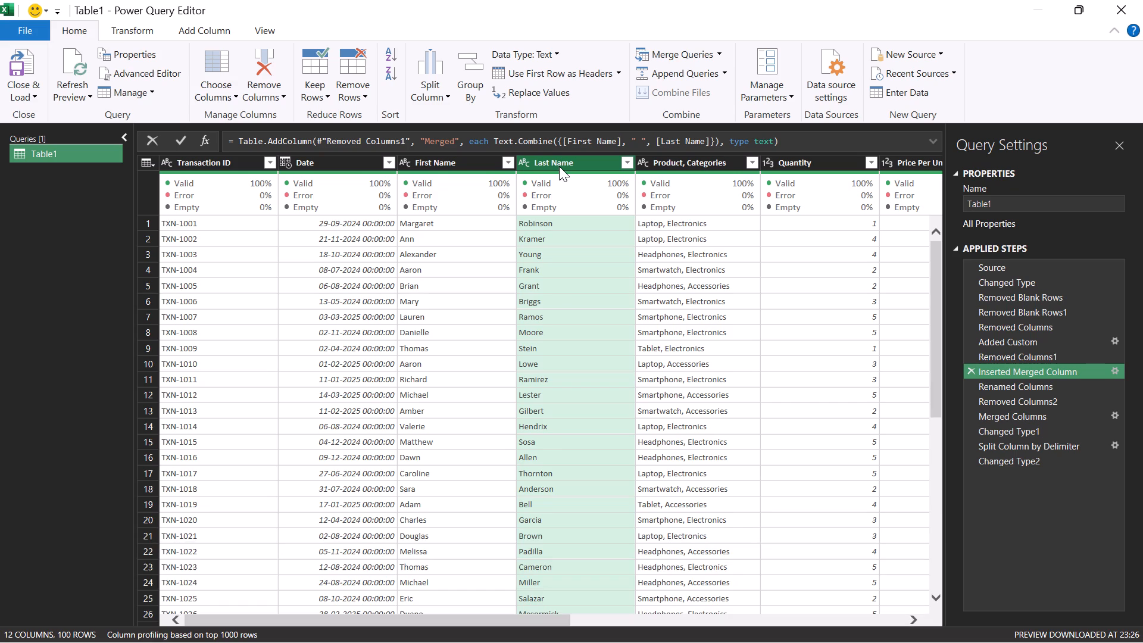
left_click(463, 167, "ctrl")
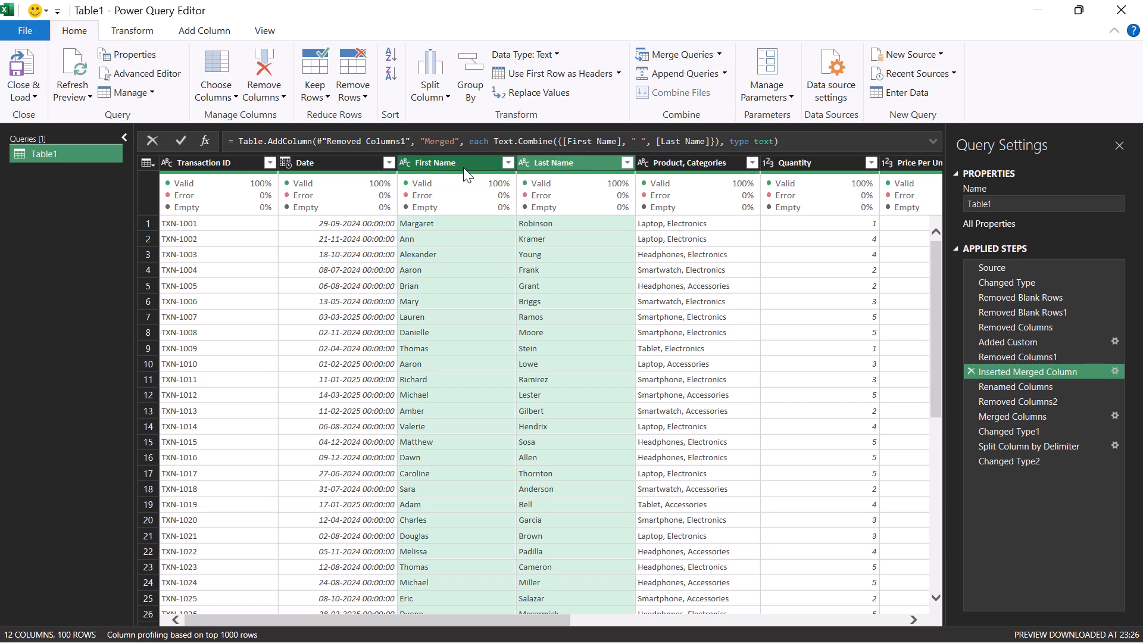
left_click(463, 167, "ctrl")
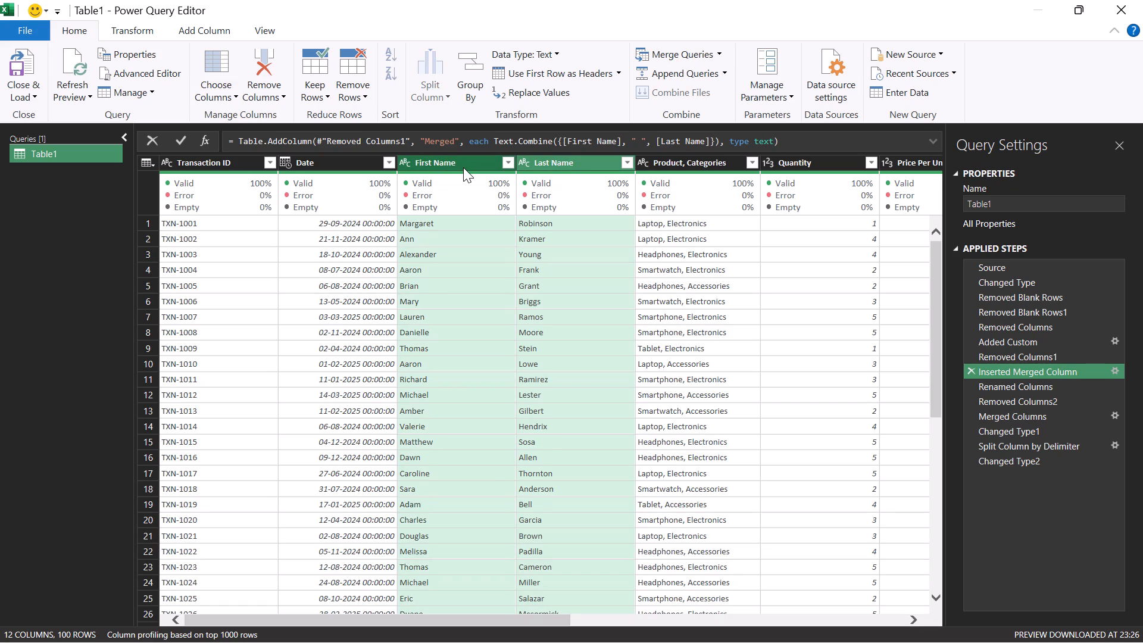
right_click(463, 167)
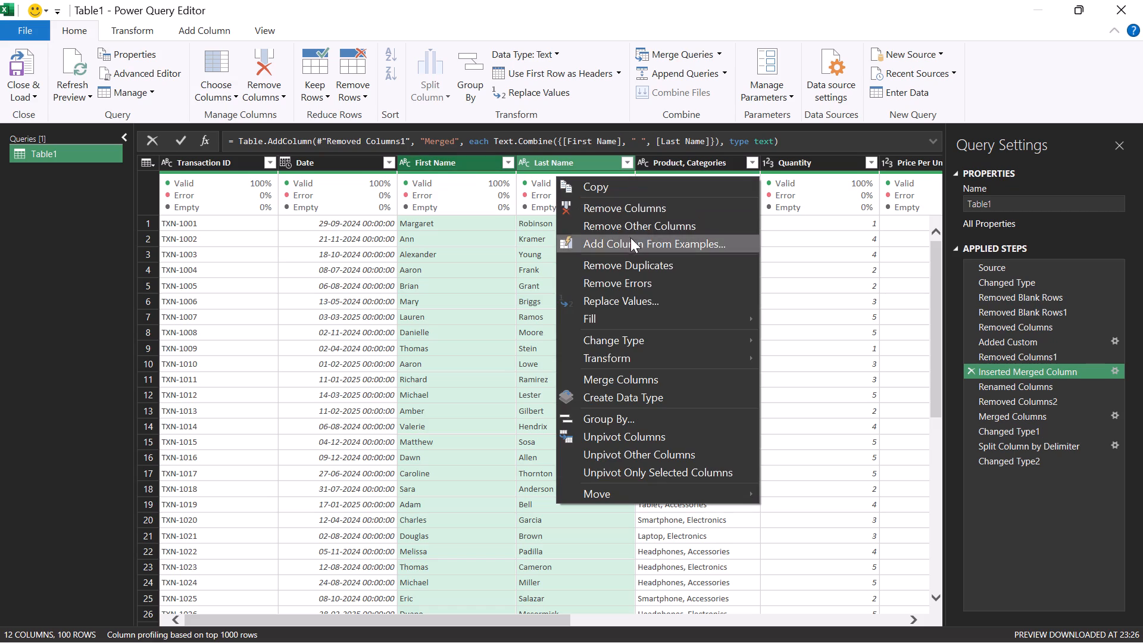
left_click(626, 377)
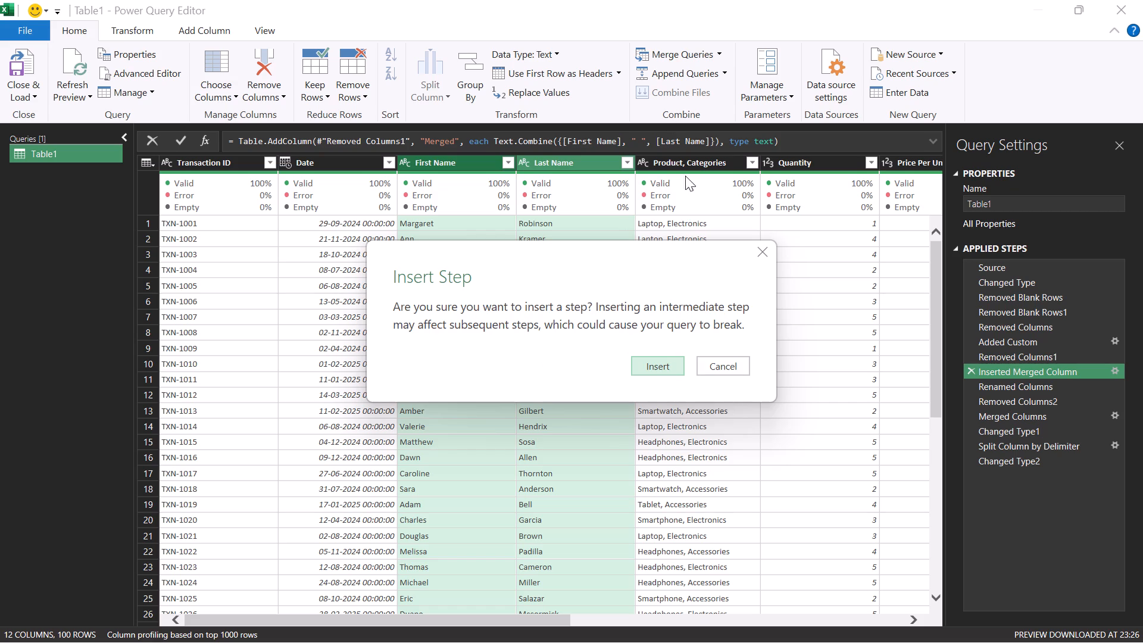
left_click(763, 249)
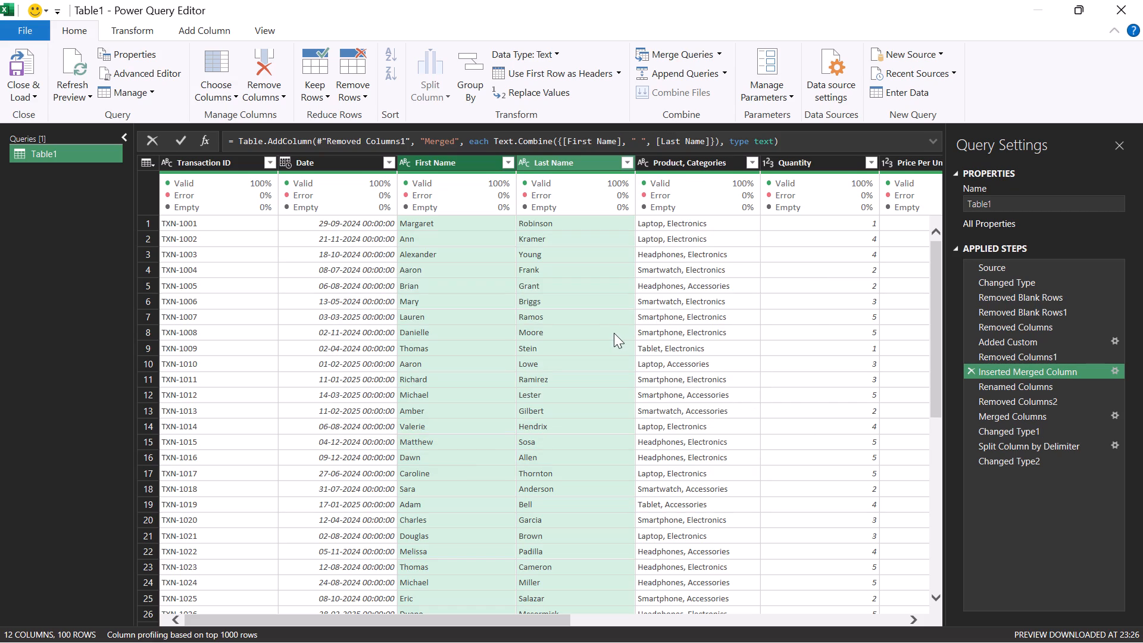
Review the steps from Renamed Columns through Changed Type1, and examine the comma-separated entries in the Product, Categories column.
left_click(1050, 386)
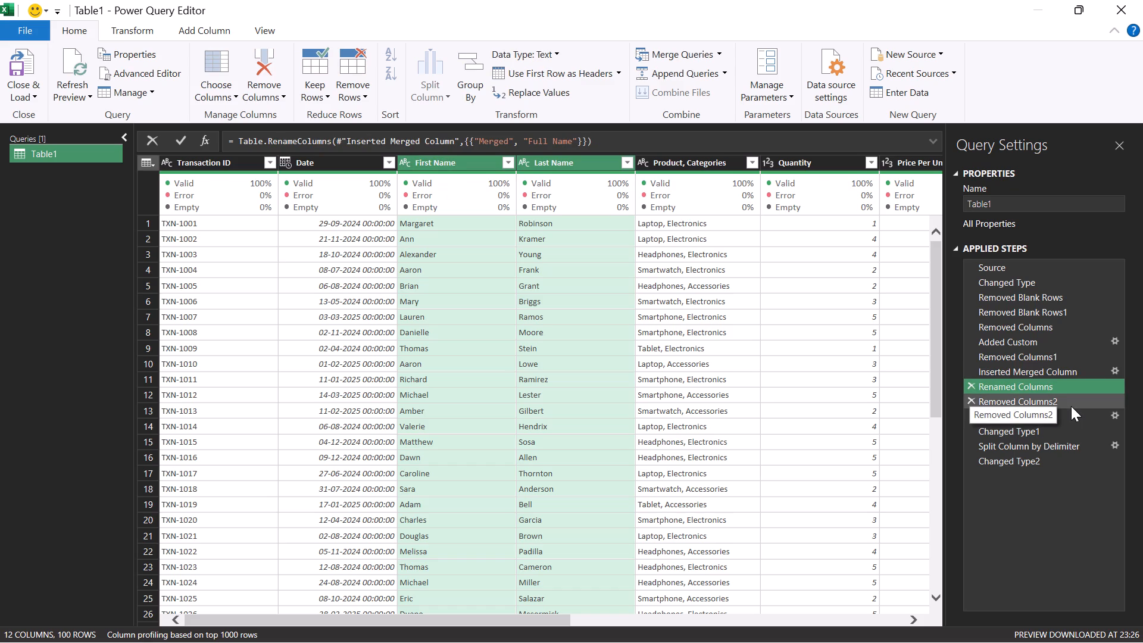
left_click(1071, 406)
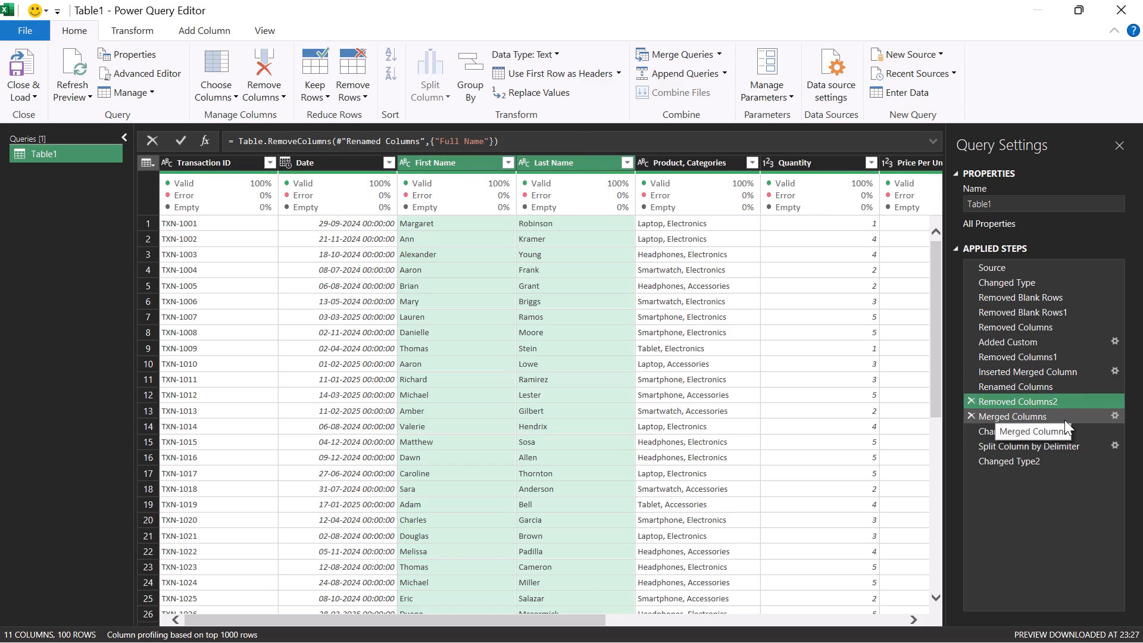
left_click(1042, 420)
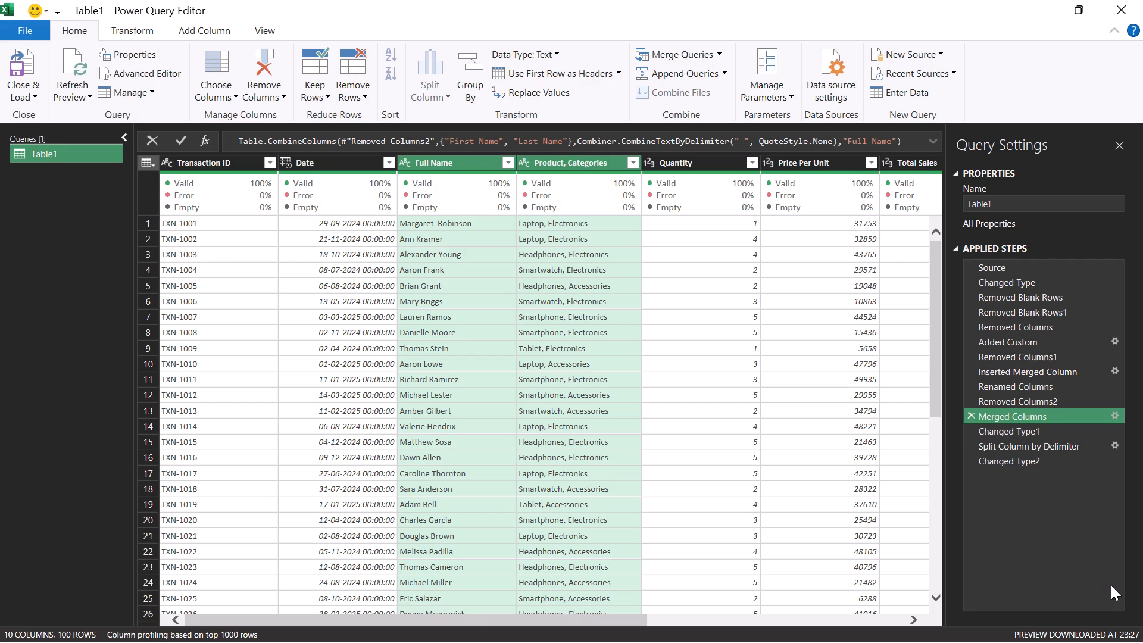
left_click(1029, 431)
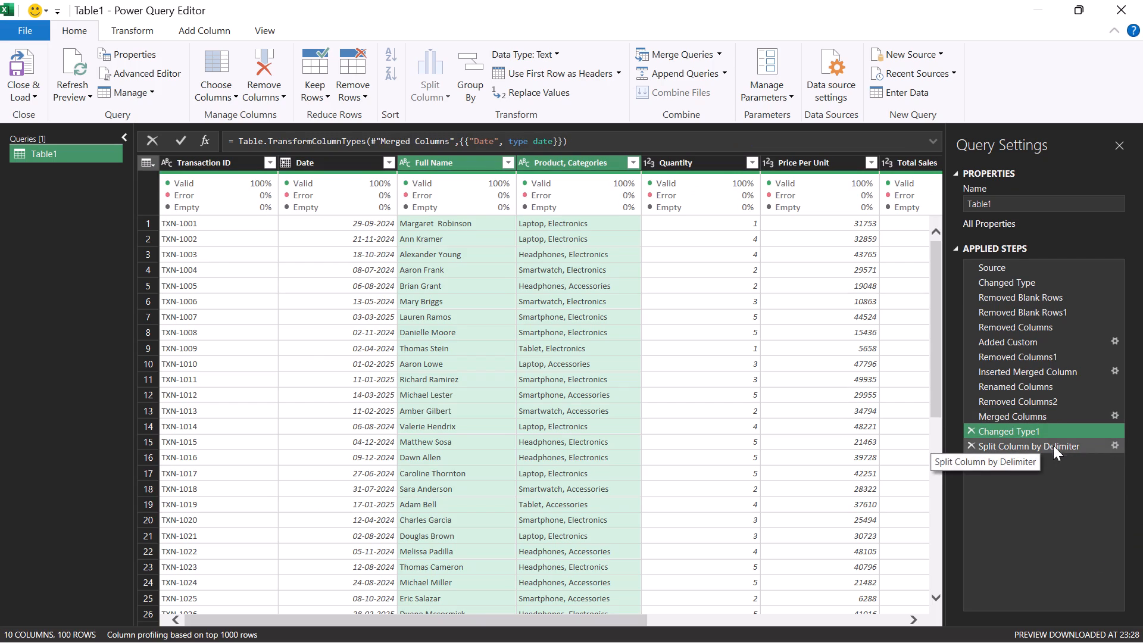
scroll(471, 232, "up", 8, "ctrl")
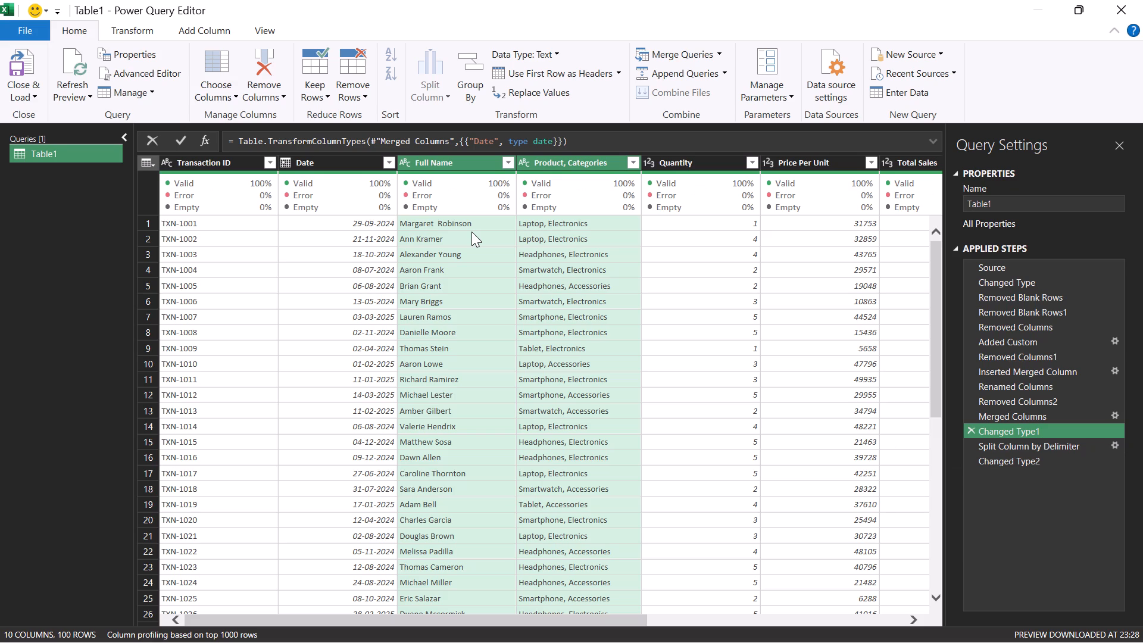
scroll(471, 232, "up", 6, "ctrl")
left_click(580, 236)
scroll(580, 236, "down", 1)
scroll(580, 236, "up", 1)
scroll(614, 366, "up", 2)
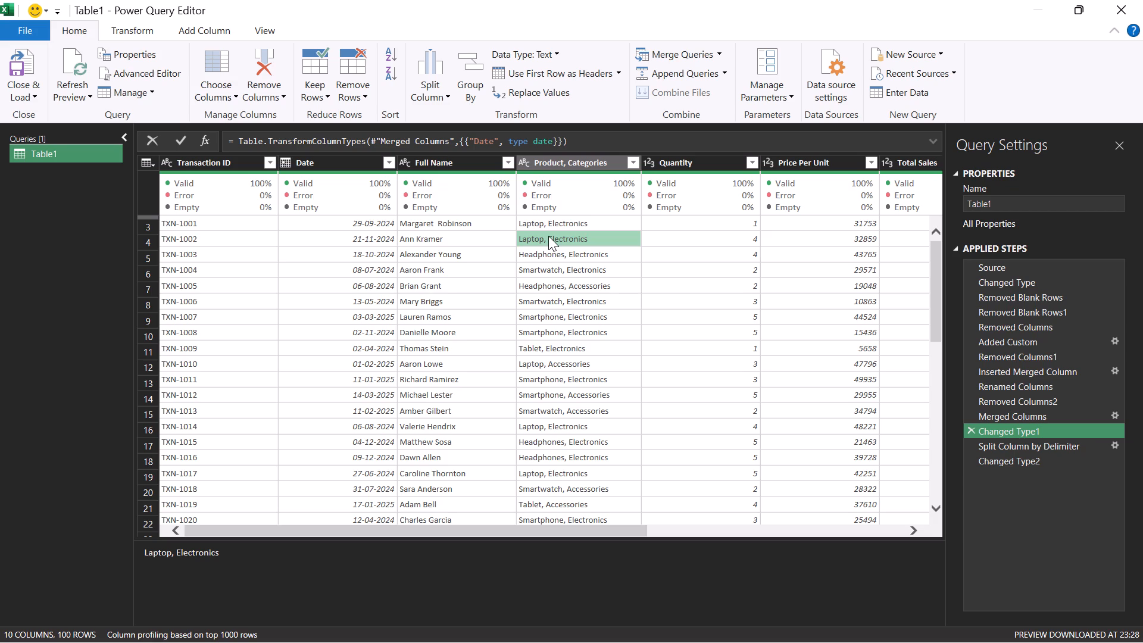
left_click(579, 221)
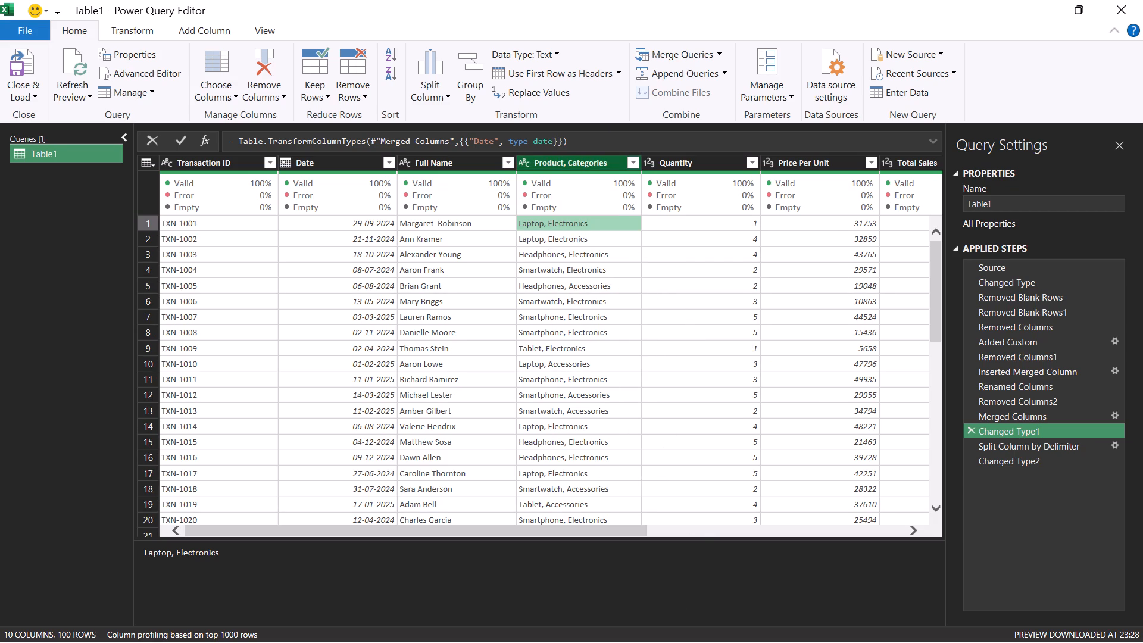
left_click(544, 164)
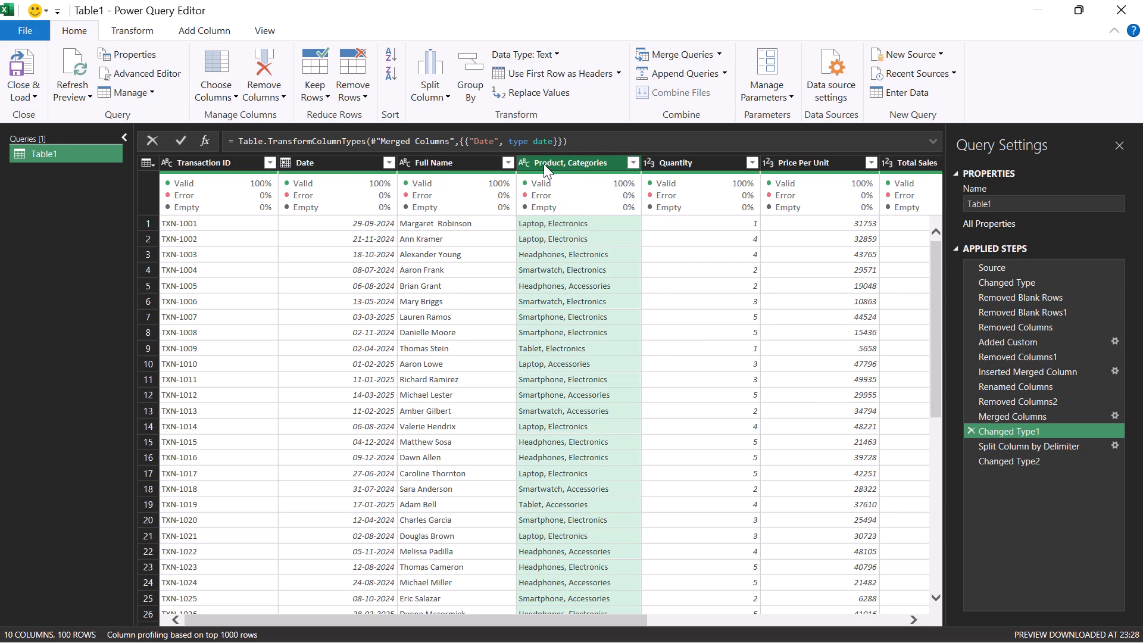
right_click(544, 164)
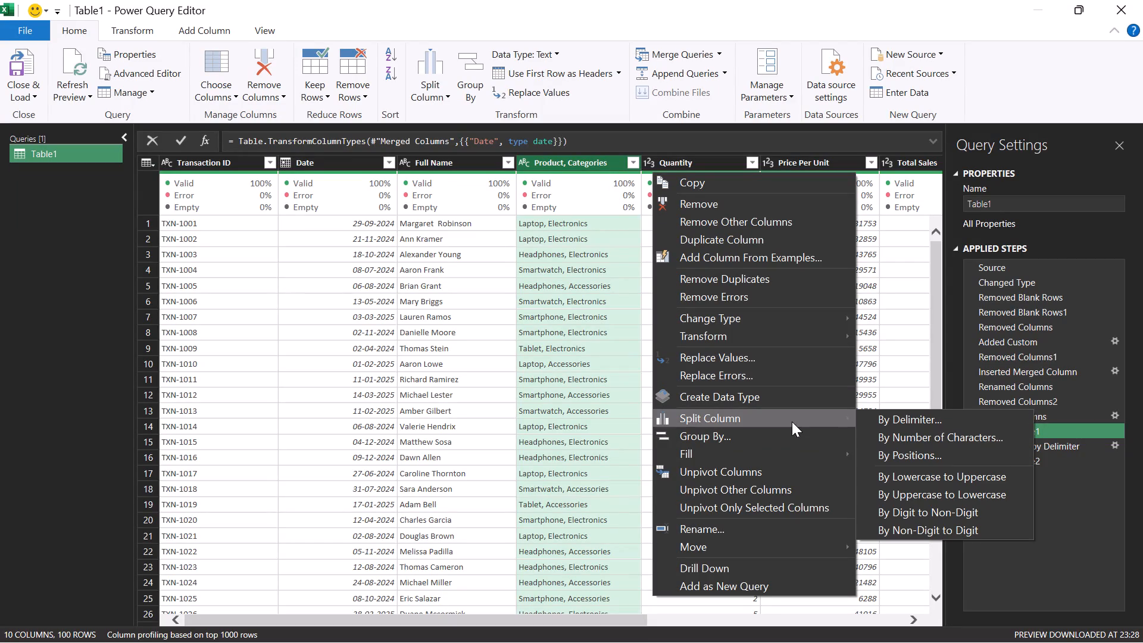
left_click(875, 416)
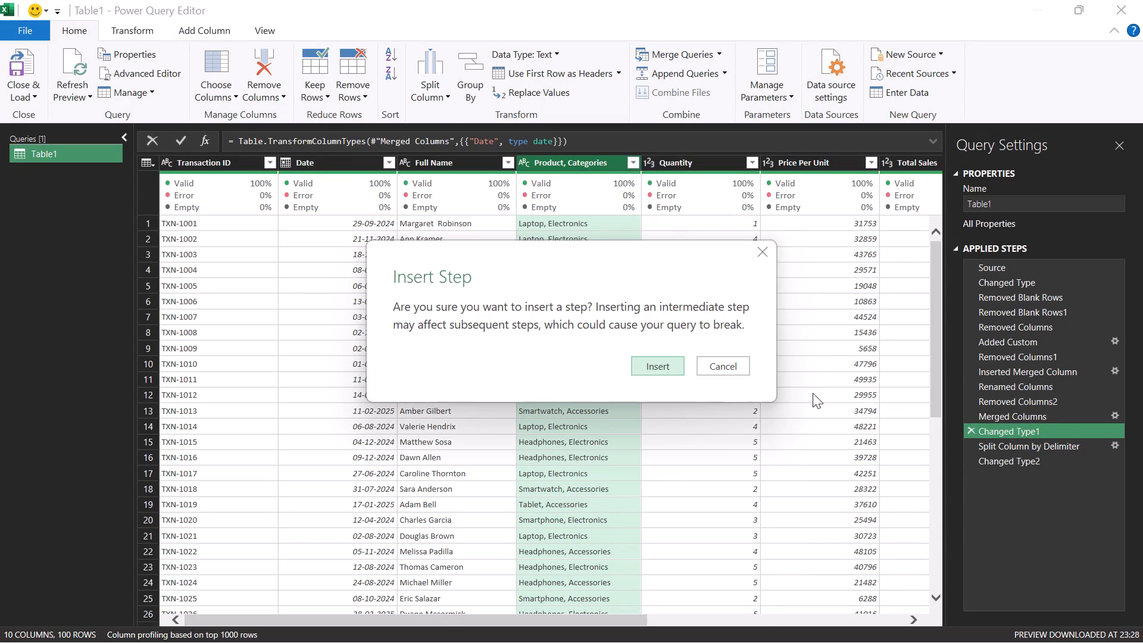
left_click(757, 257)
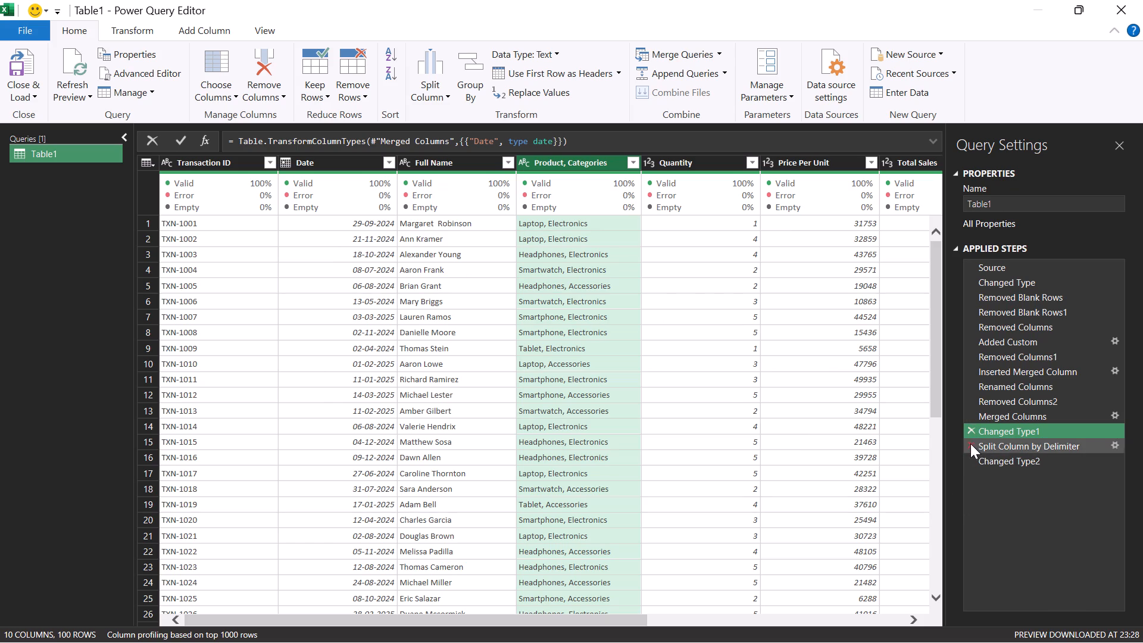
Delete the Split Column by Delimiter, Changed Type1 and Changed Type2 steps from the query's applied steps.
left_click(1008, 442)
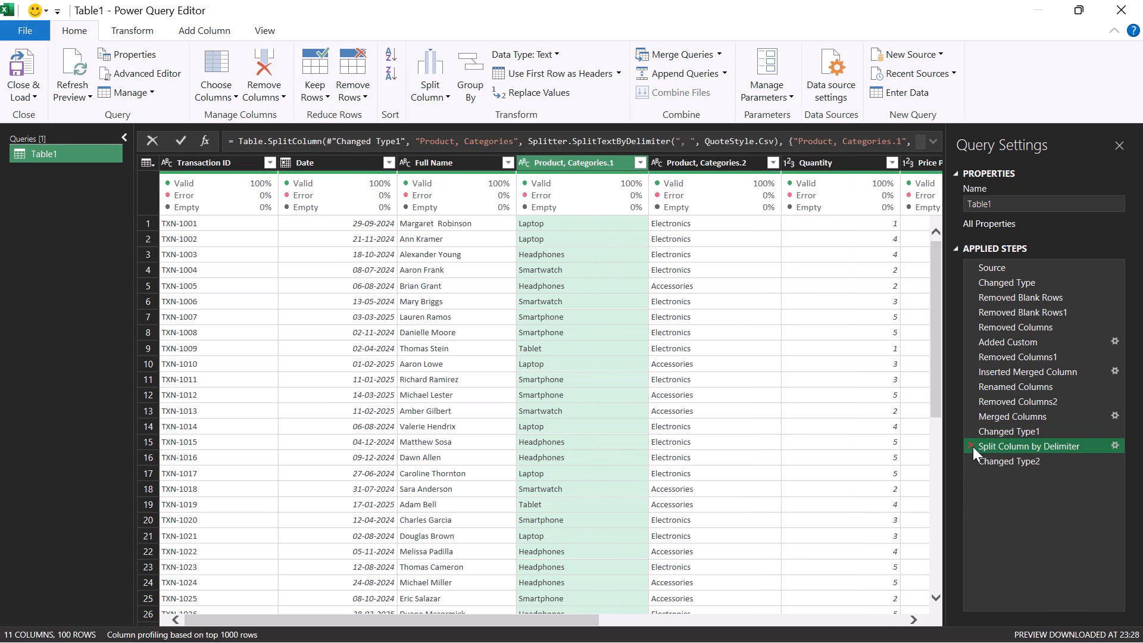
left_click(973, 447)
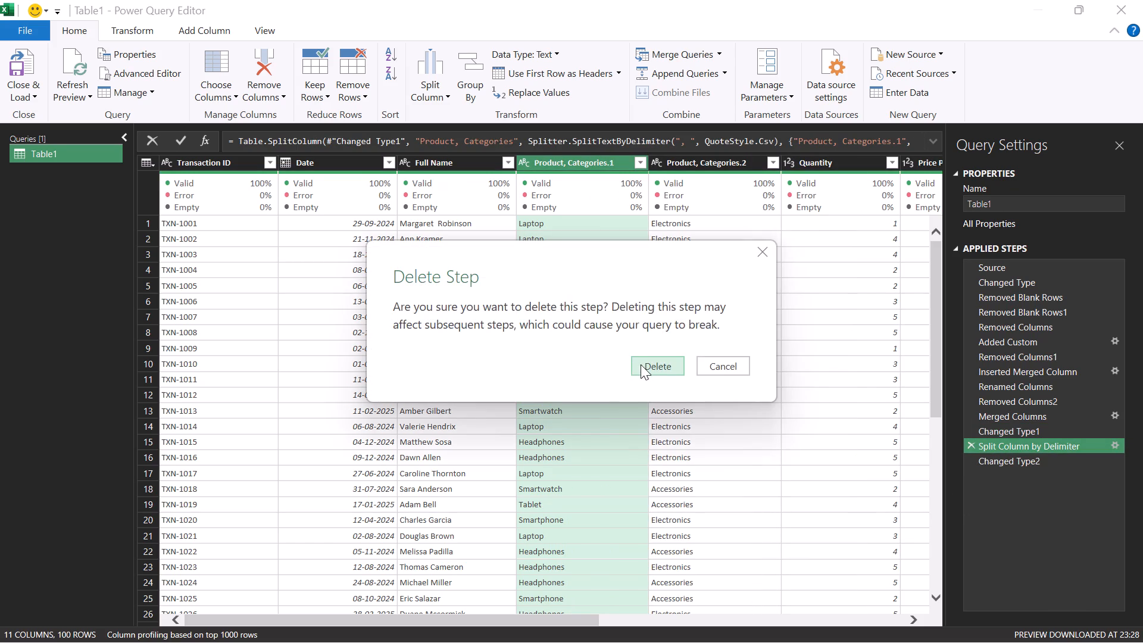
left_click(641, 364)
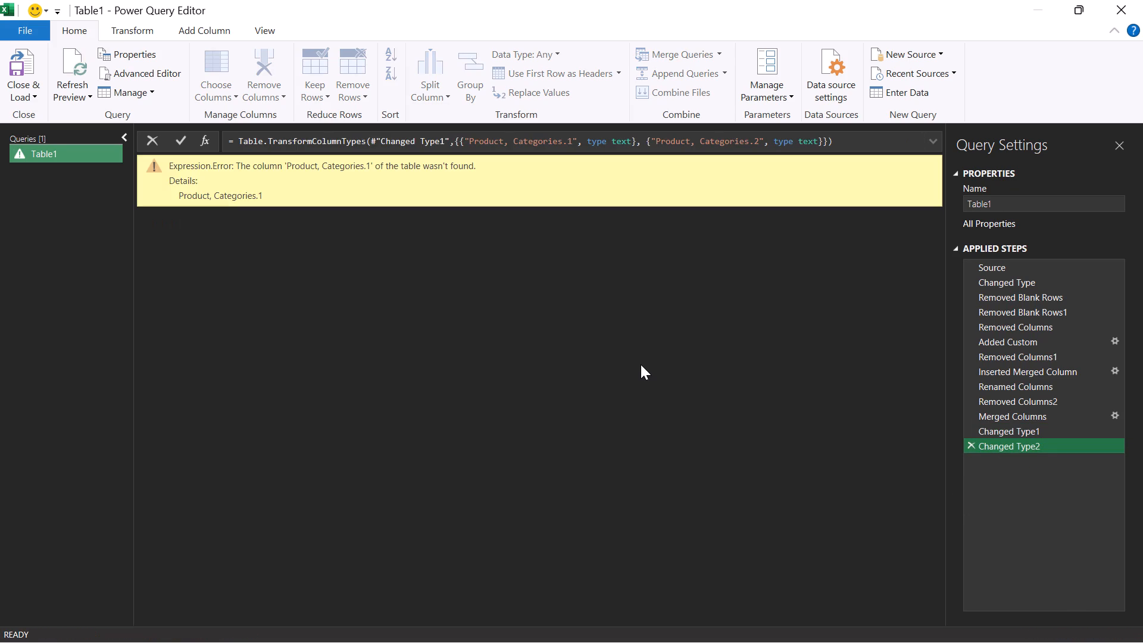
left_click(1013, 432)
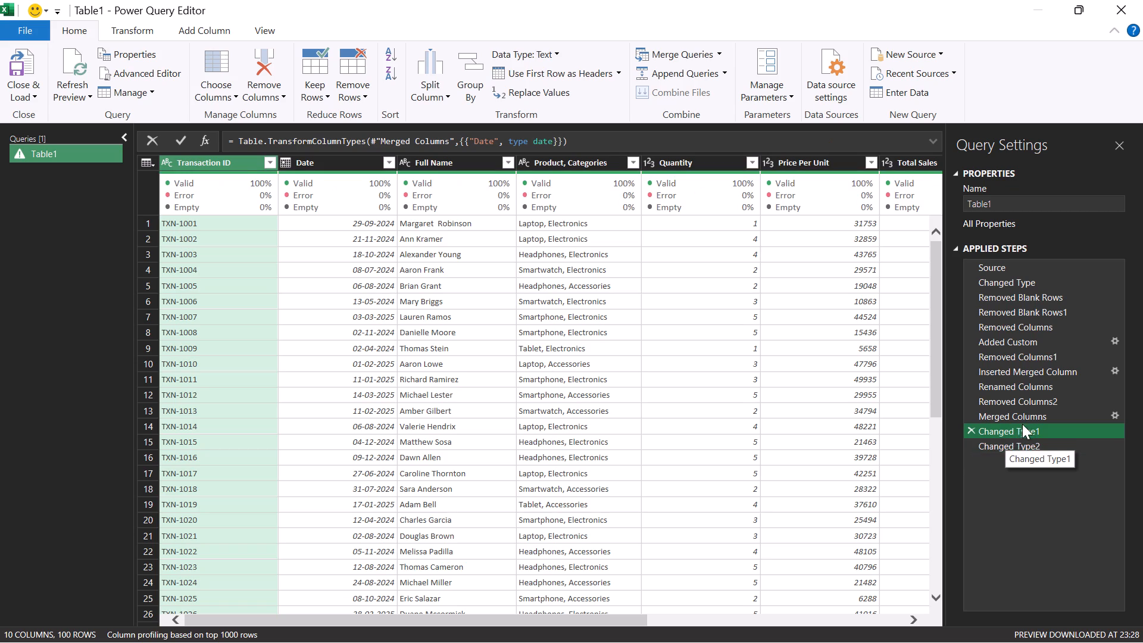
left_click(1030, 408)
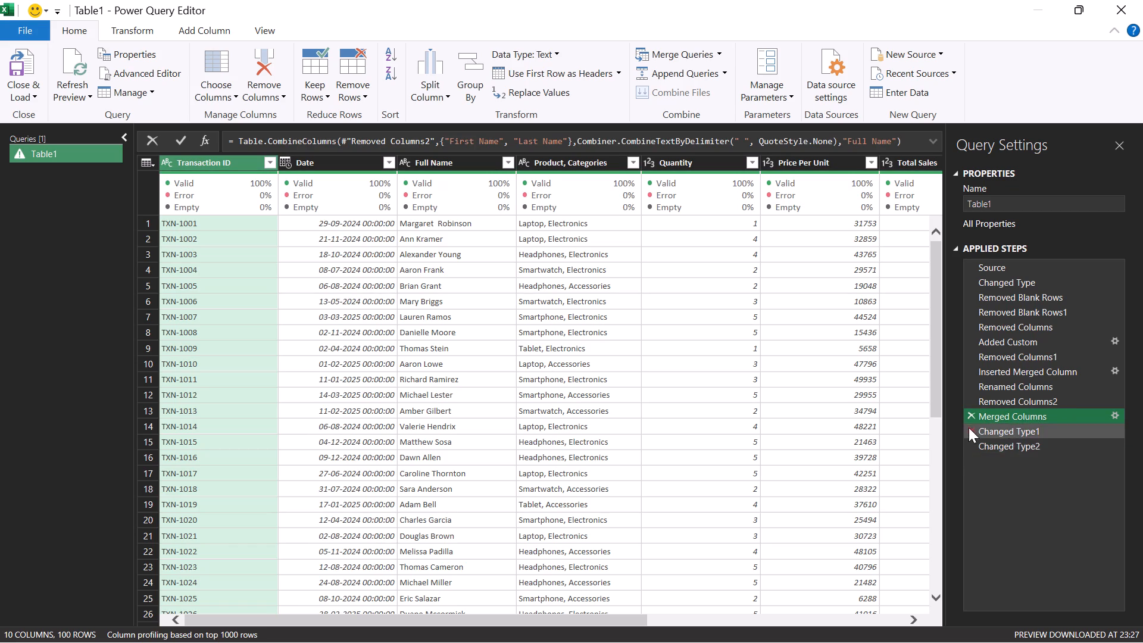
left_click(579, 163)
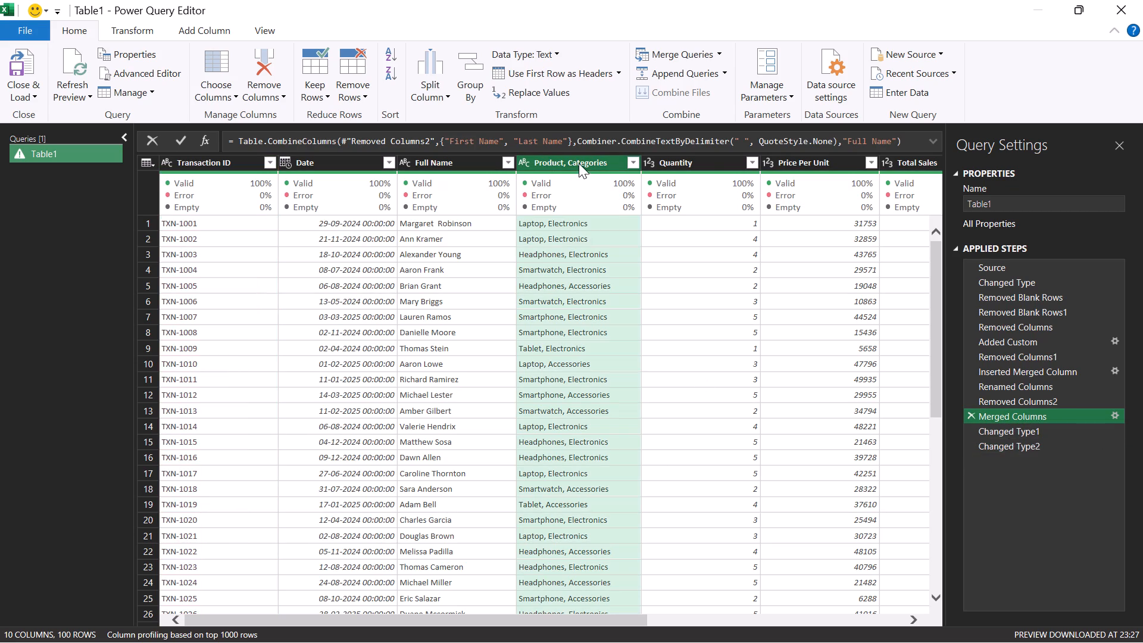
left_click(970, 432)
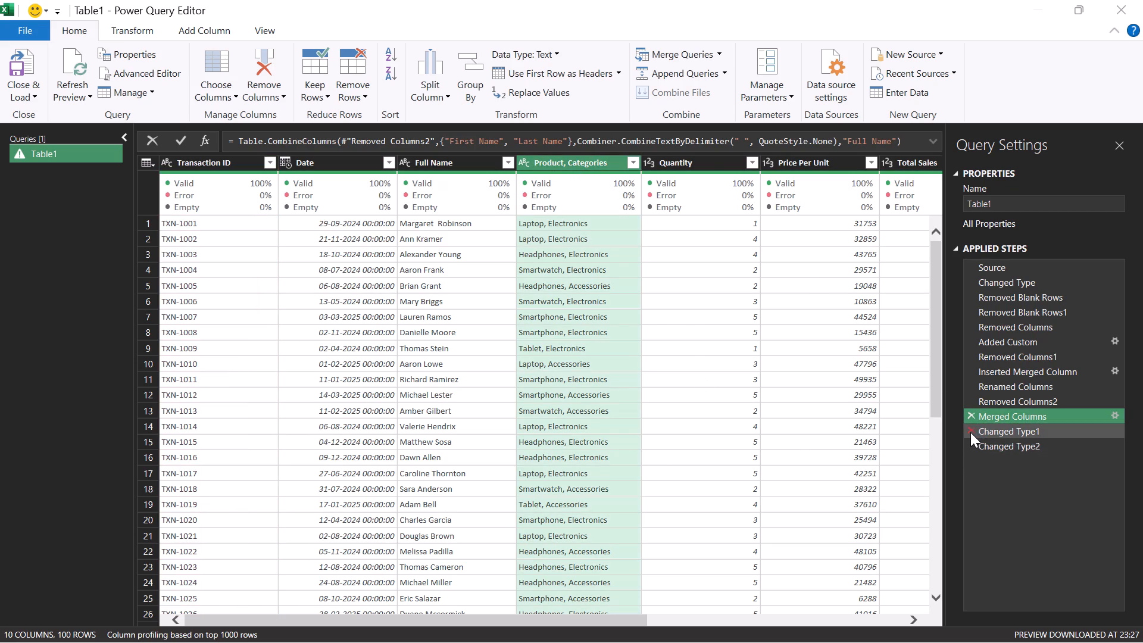
key("Return")
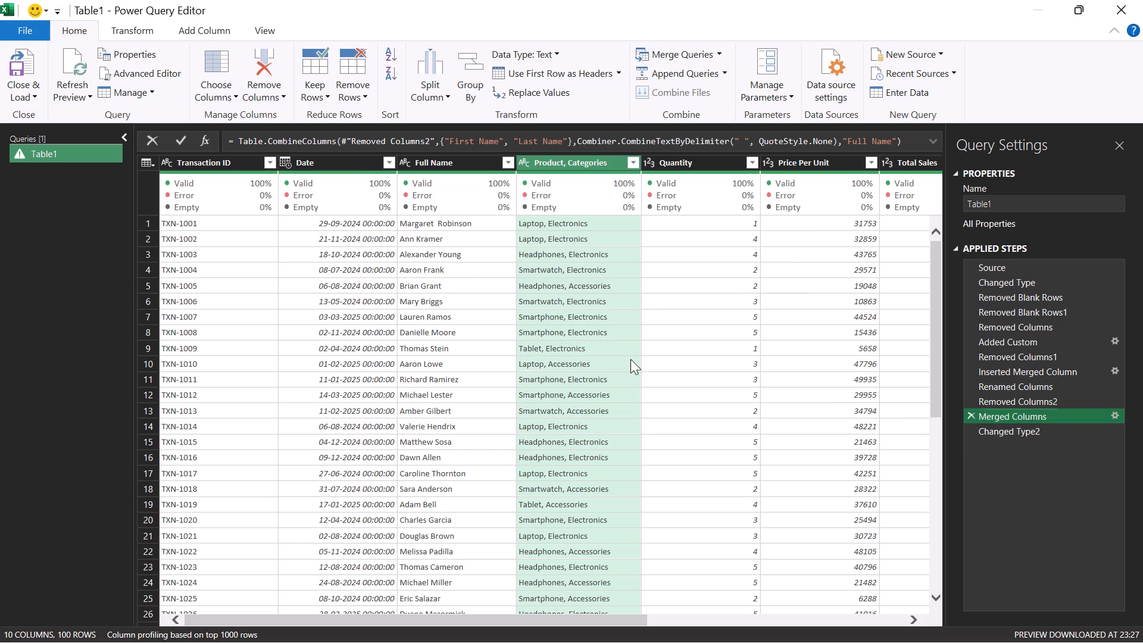
left_click(975, 433)
Change the Date column's data type from Date/Time to Date after the Merged Columns step.
left_click(613, 296)
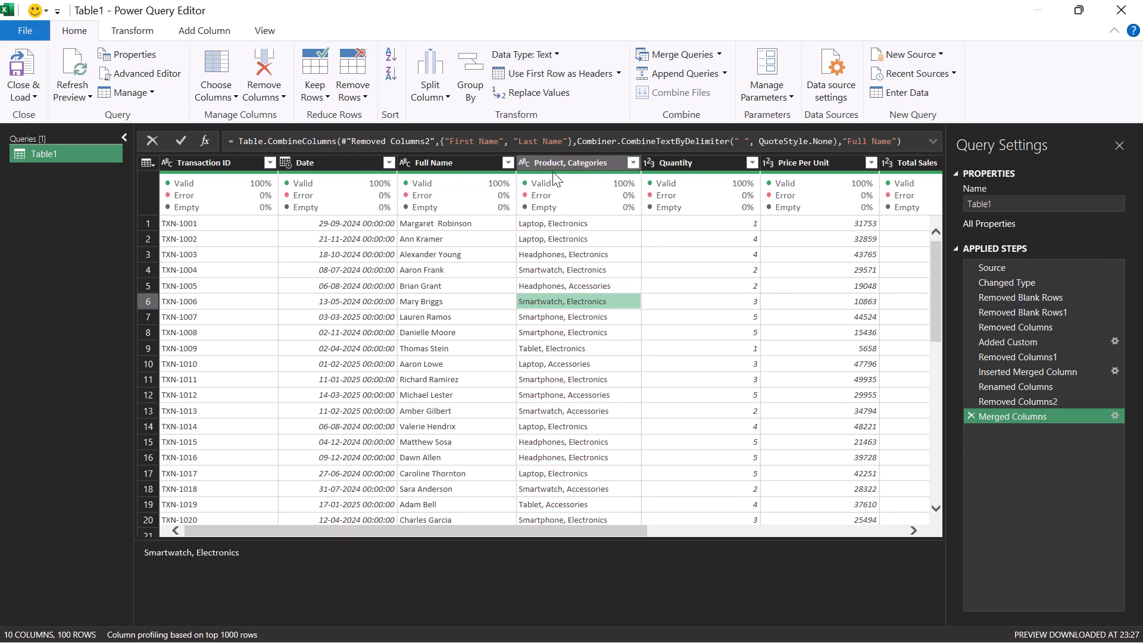
left_click(555, 163)
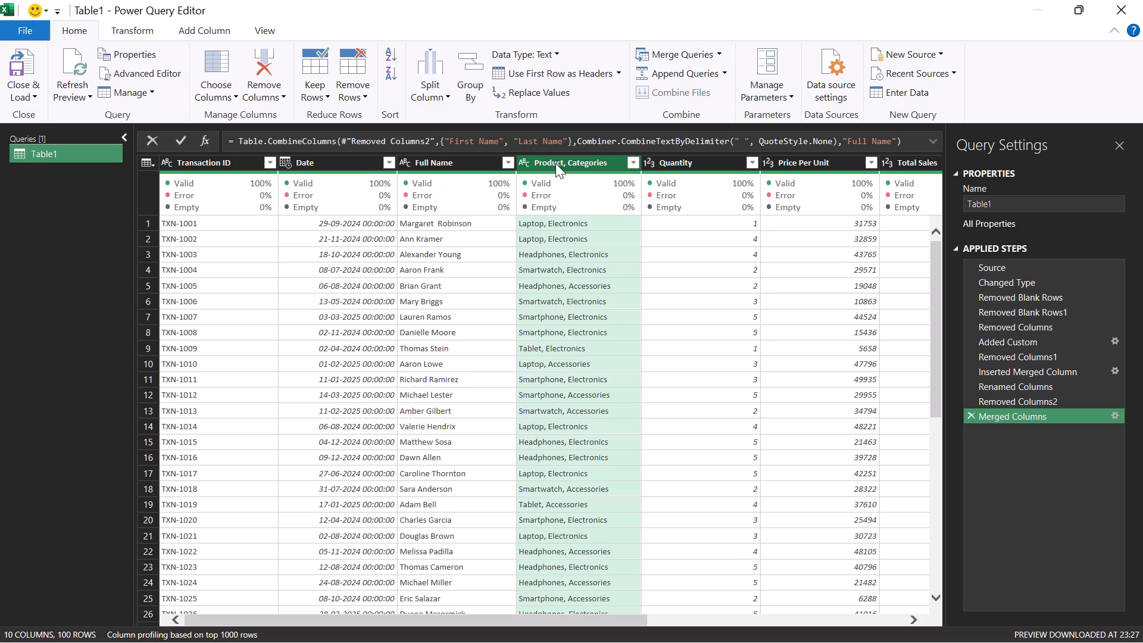
left_click(299, 158)
scroll(299, 158, "right", 1)
scroll(299, 158, "up", 1, "ctrl")
scroll(299, 158, "right", 1, "ctrl")
scroll(299, 158, "up", 1, "ctrl")
scroll(299, 158, "right", 1, "ctrl")
scroll(299, 158, "up", 1, "ctrl")
scroll(299, 158, "right", 1, "ctrl")
scroll(299, 158, "up", 1, "ctrl")
scroll(299, 158, "right", 1, "ctrl")
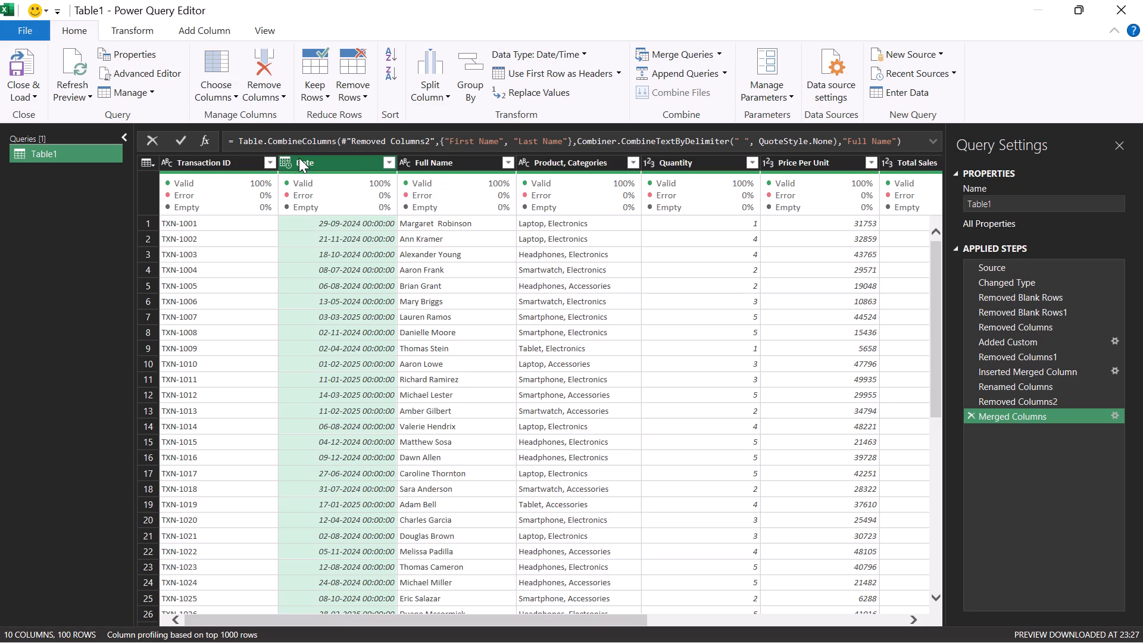
right_click(299, 158)
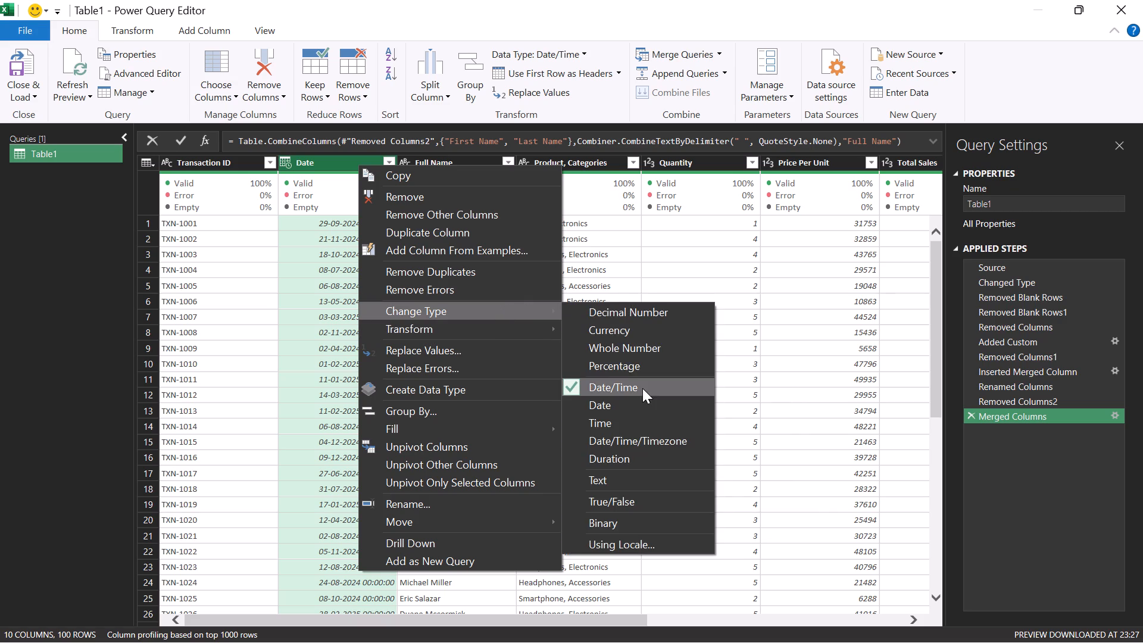
left_click(627, 409)
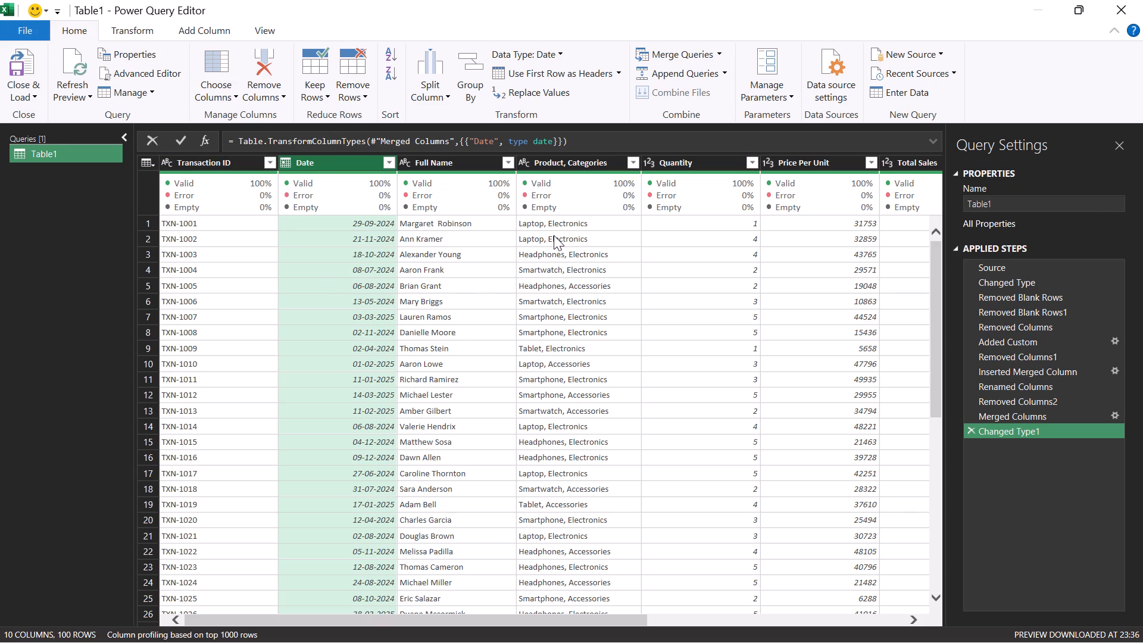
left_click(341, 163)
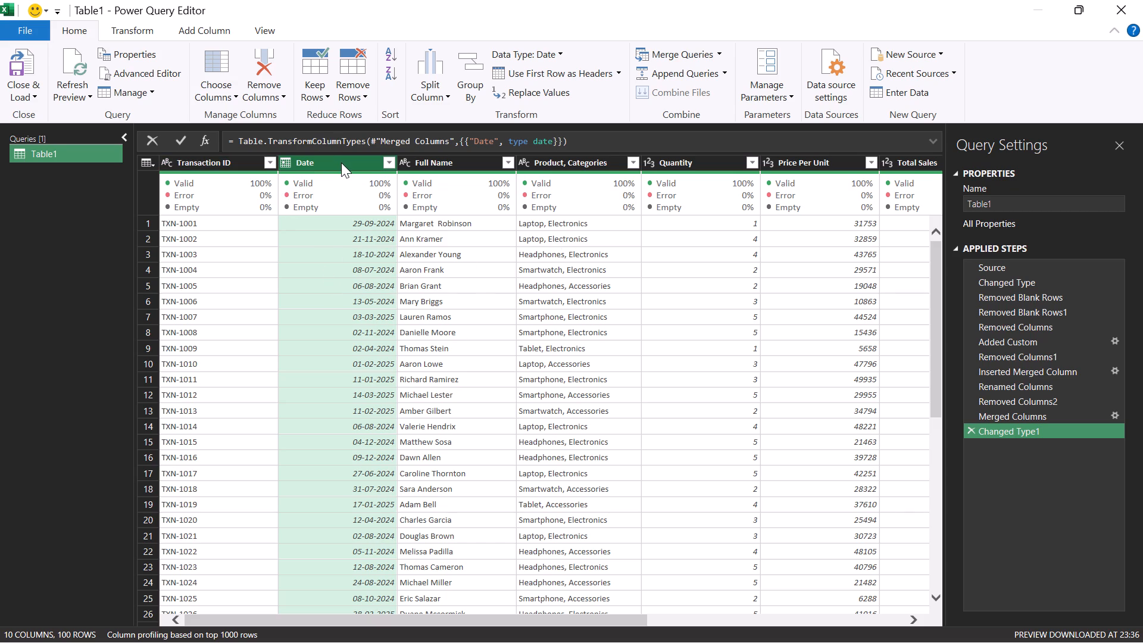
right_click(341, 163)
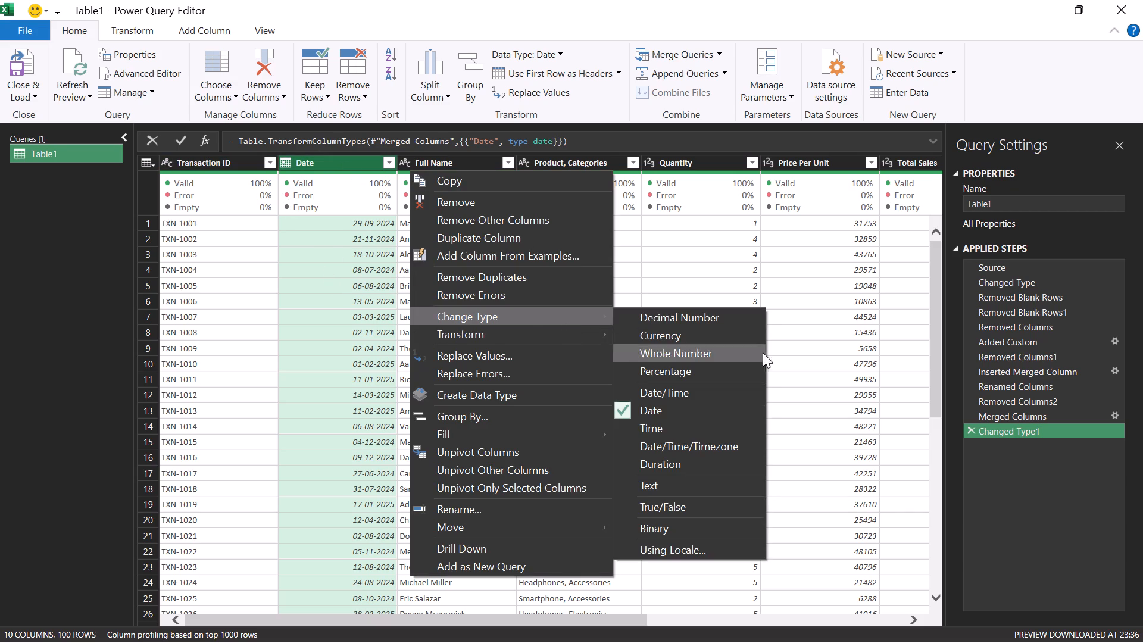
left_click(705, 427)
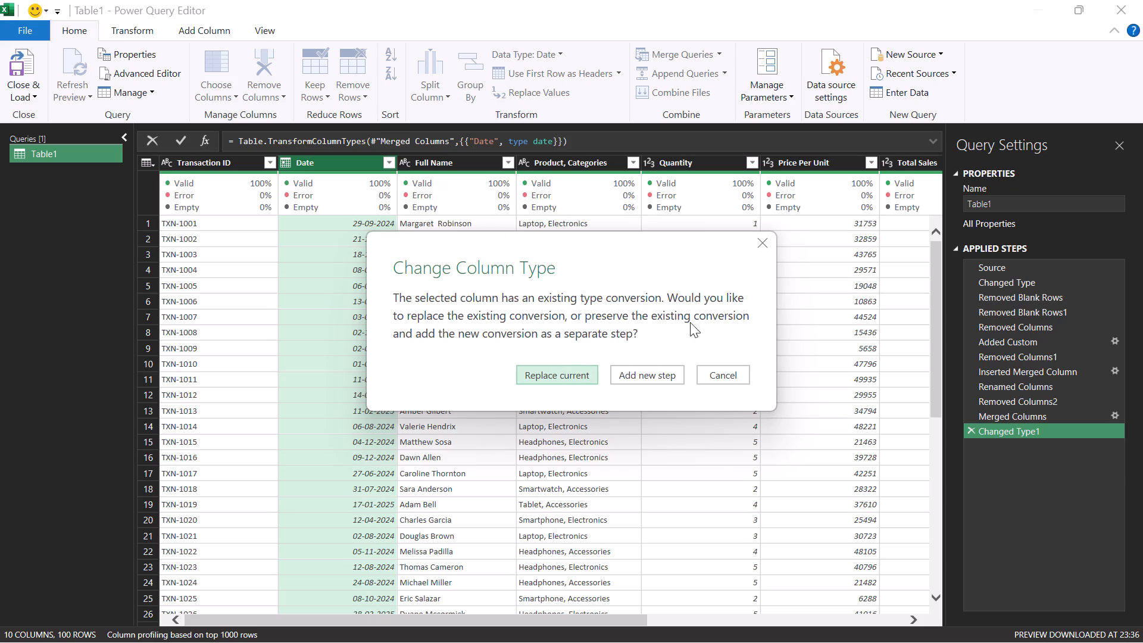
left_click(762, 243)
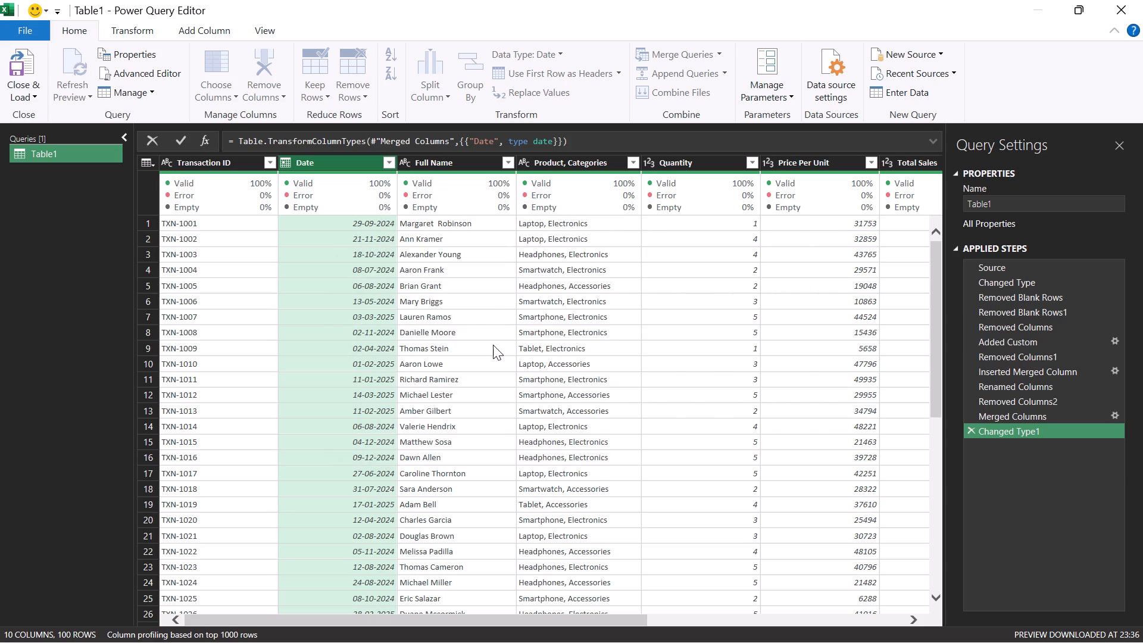
Split the Product, Categories column at each occurrence of a custom delimiter consisting of a comma followed by a space.
left_click(486, 307)
left_click(589, 160)
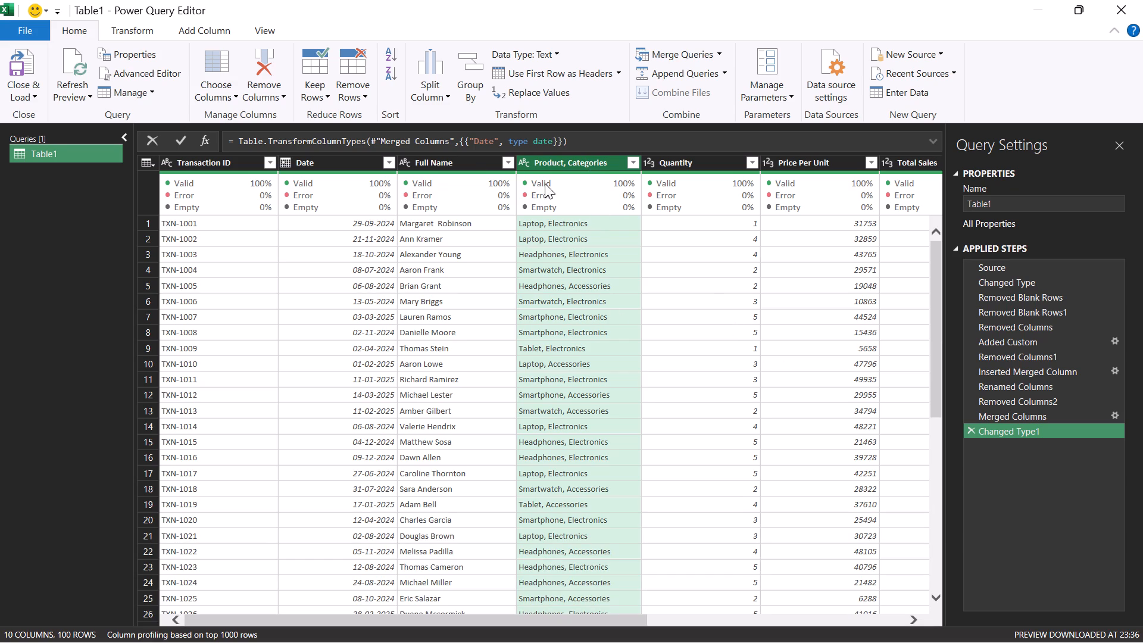
right_click(579, 160)
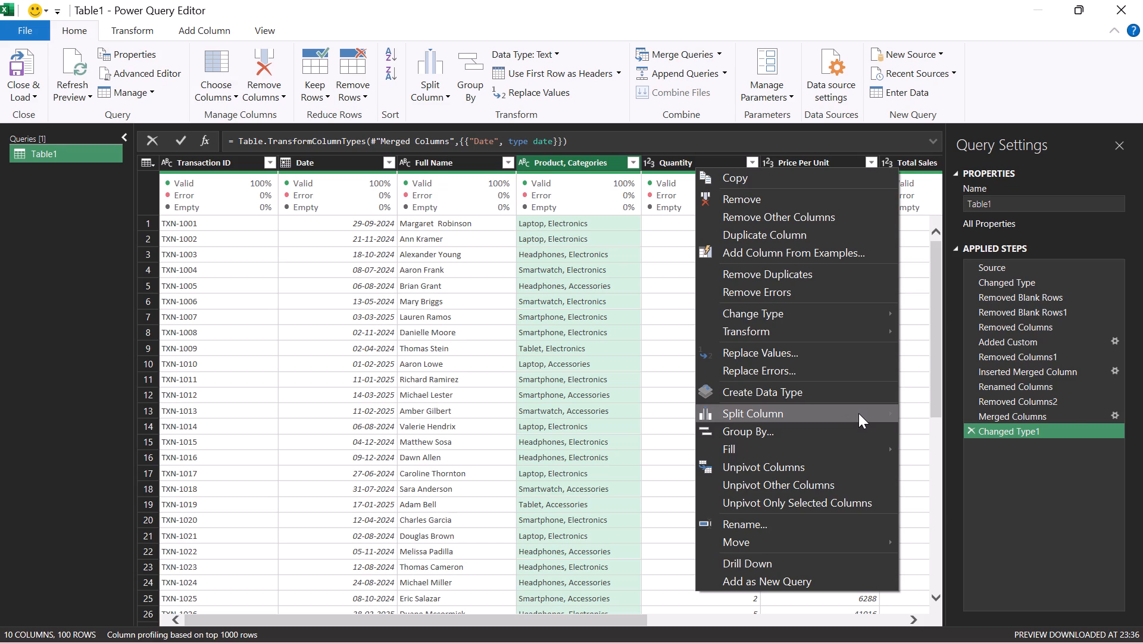
left_click(921, 414)
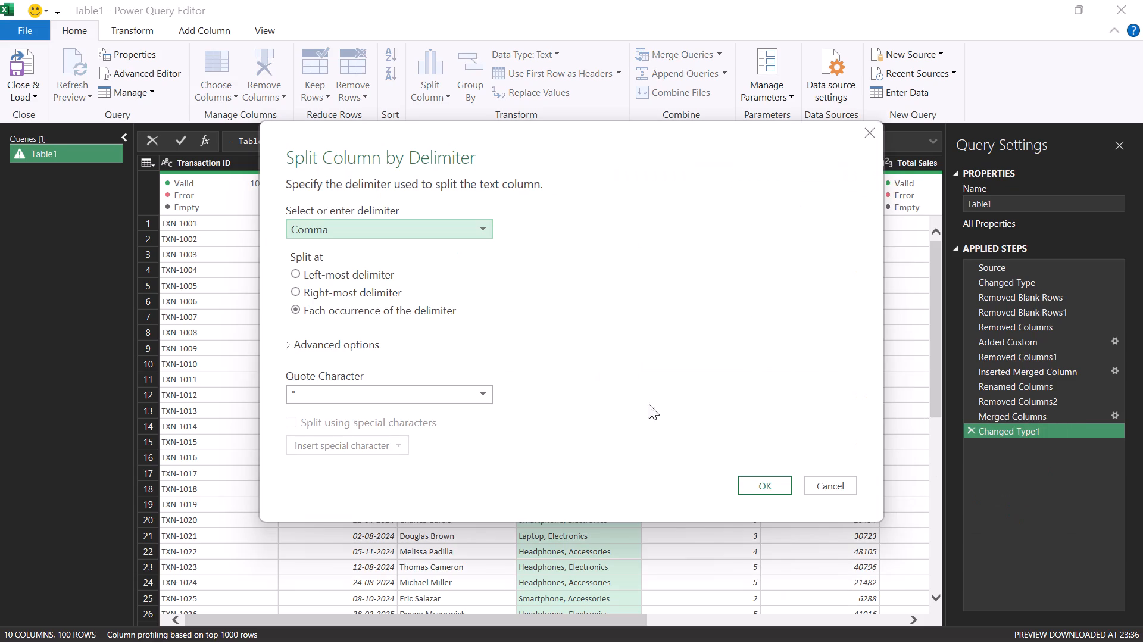
left_click_drag(473, 152, 668, 436)
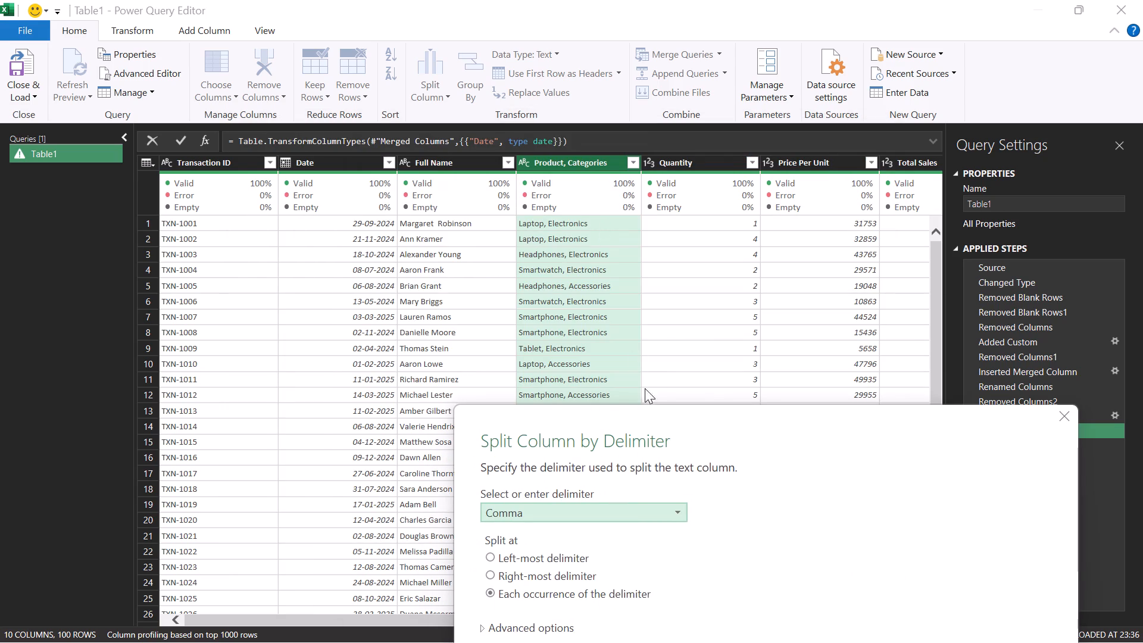
left_click_drag(637, 422, 460, 74)
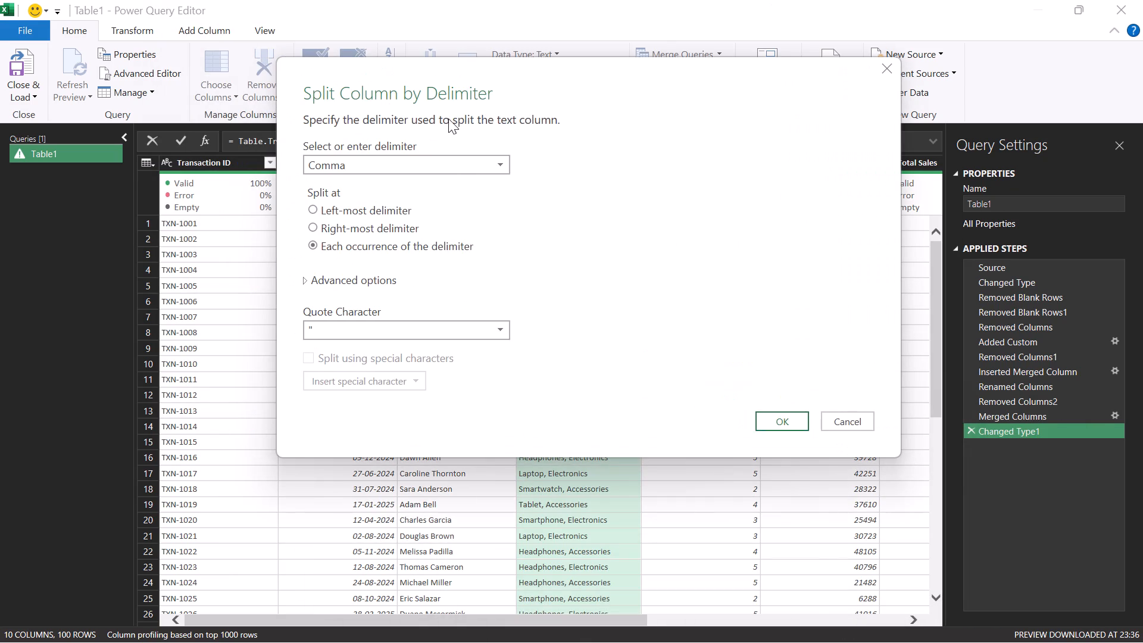
left_click(433, 160)
left_click(368, 289)
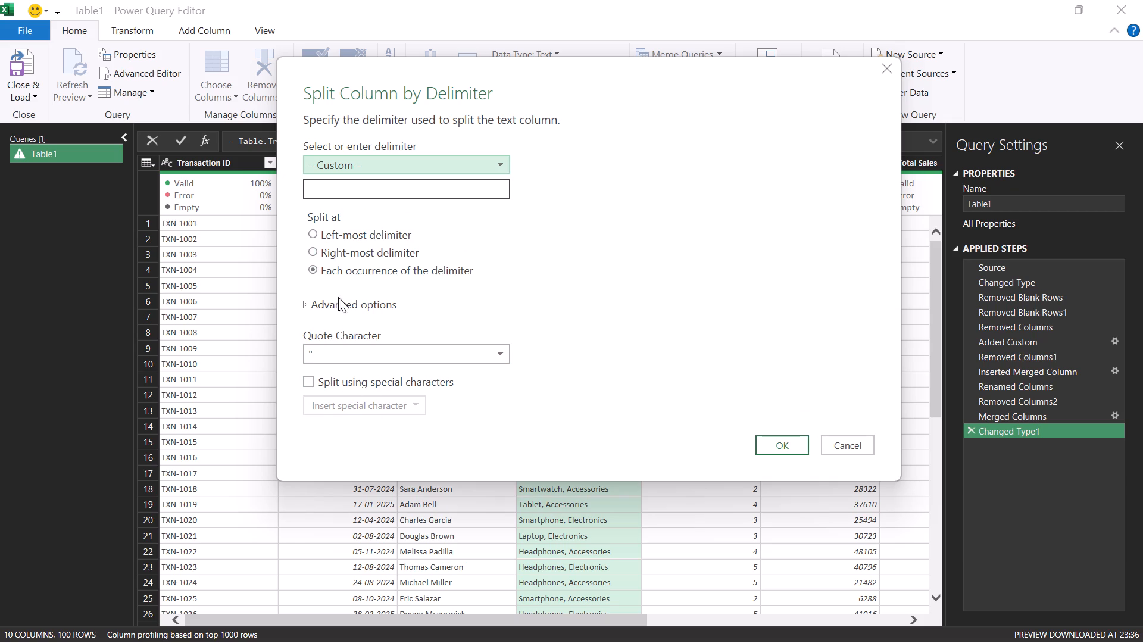
left_click(338, 188)
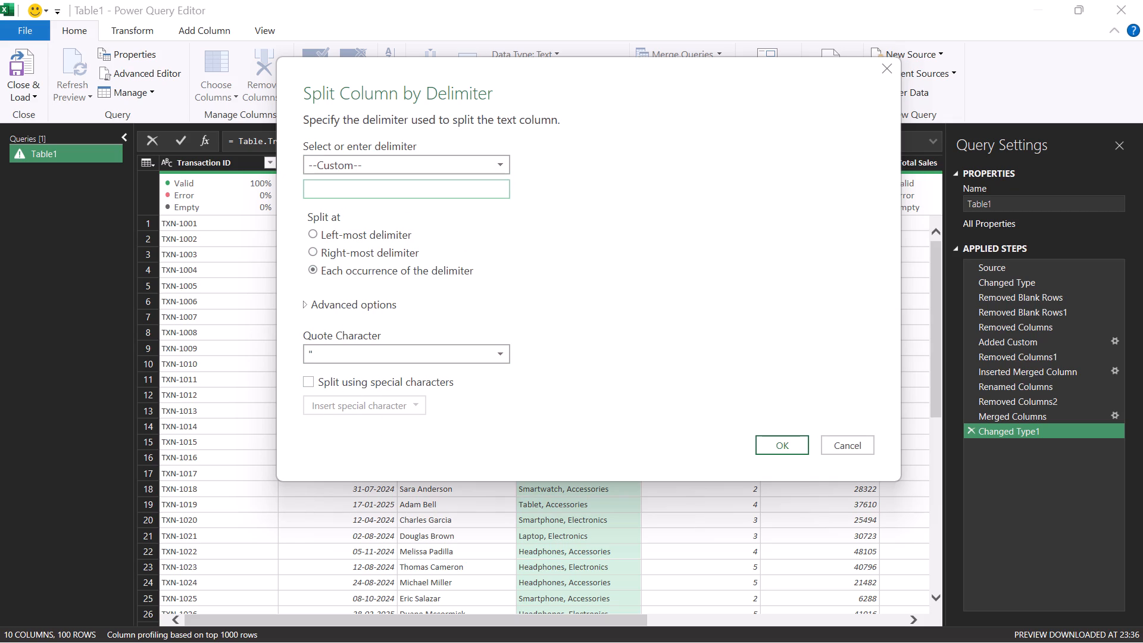
key("comma")
key("space")
left_click(781, 446)
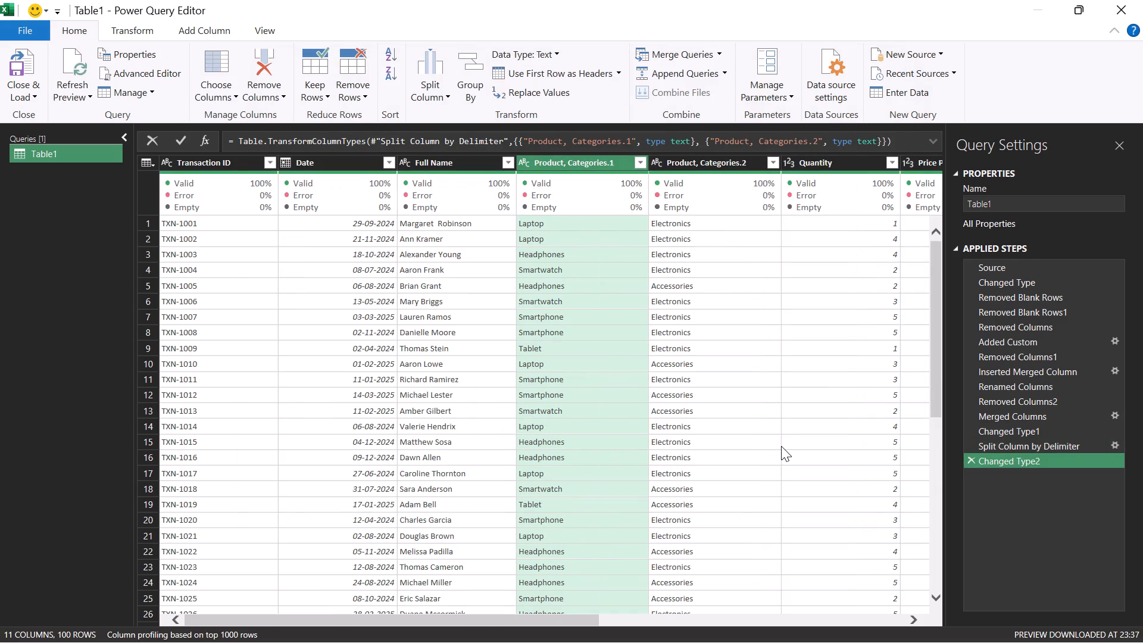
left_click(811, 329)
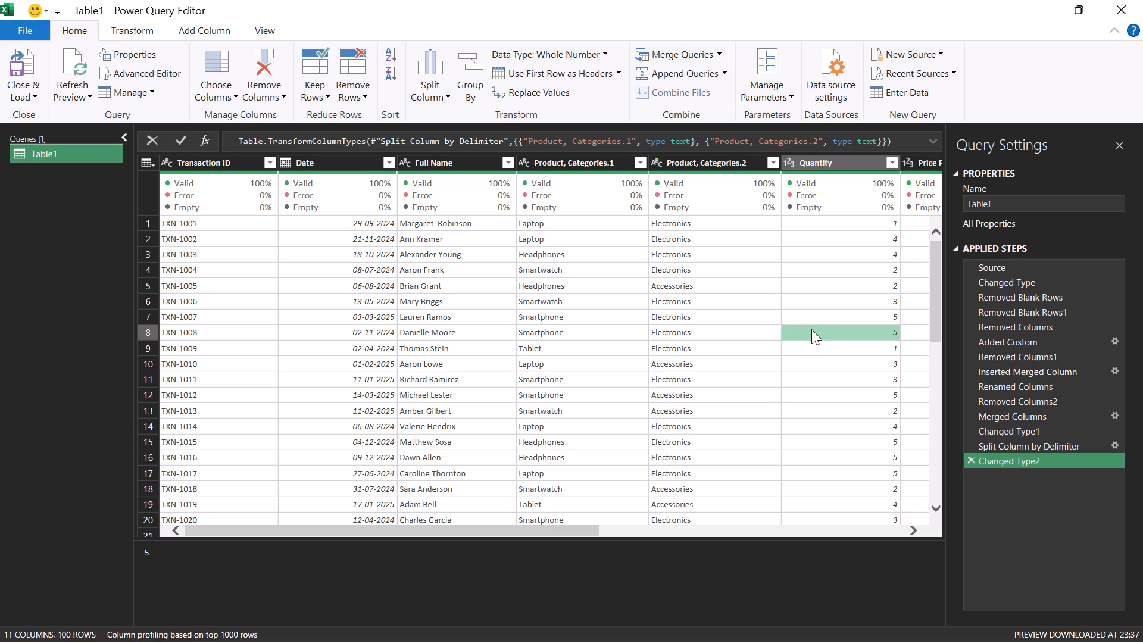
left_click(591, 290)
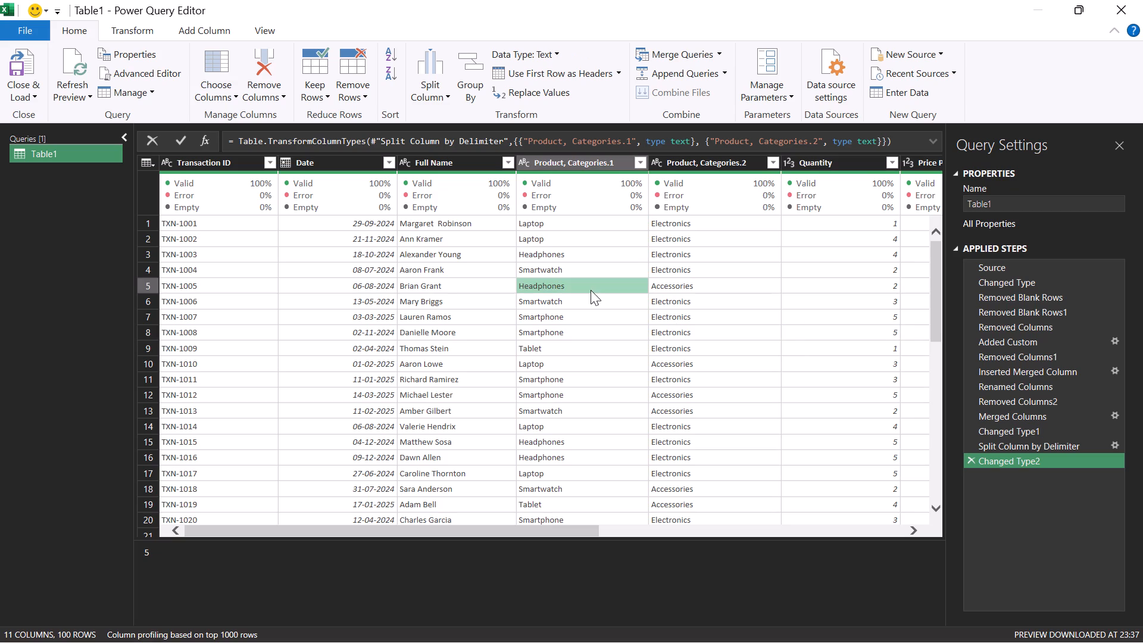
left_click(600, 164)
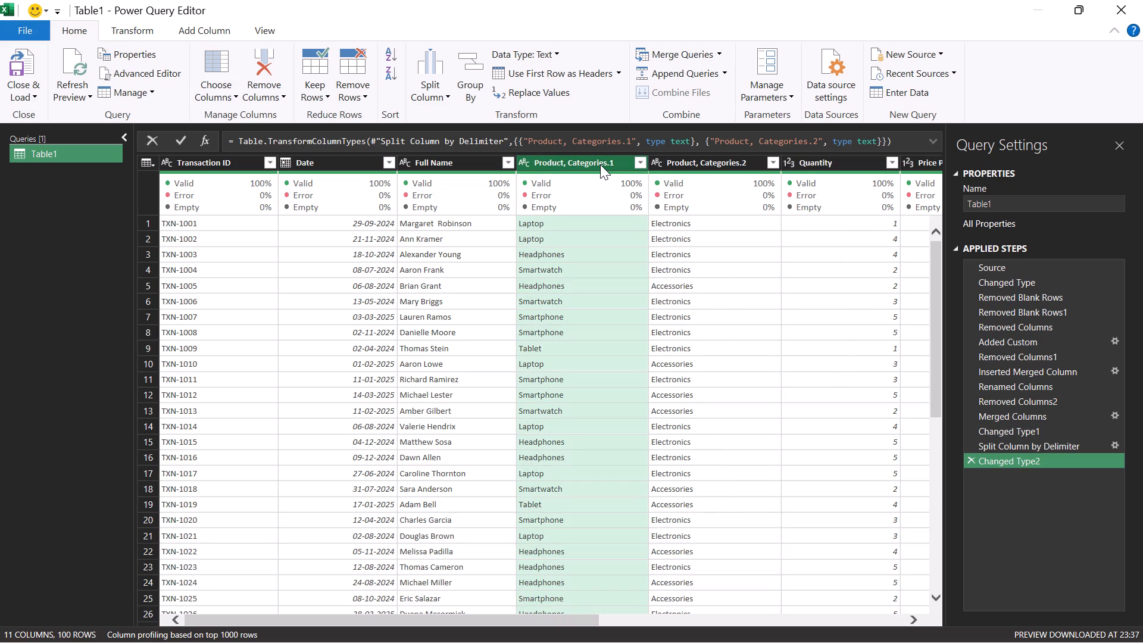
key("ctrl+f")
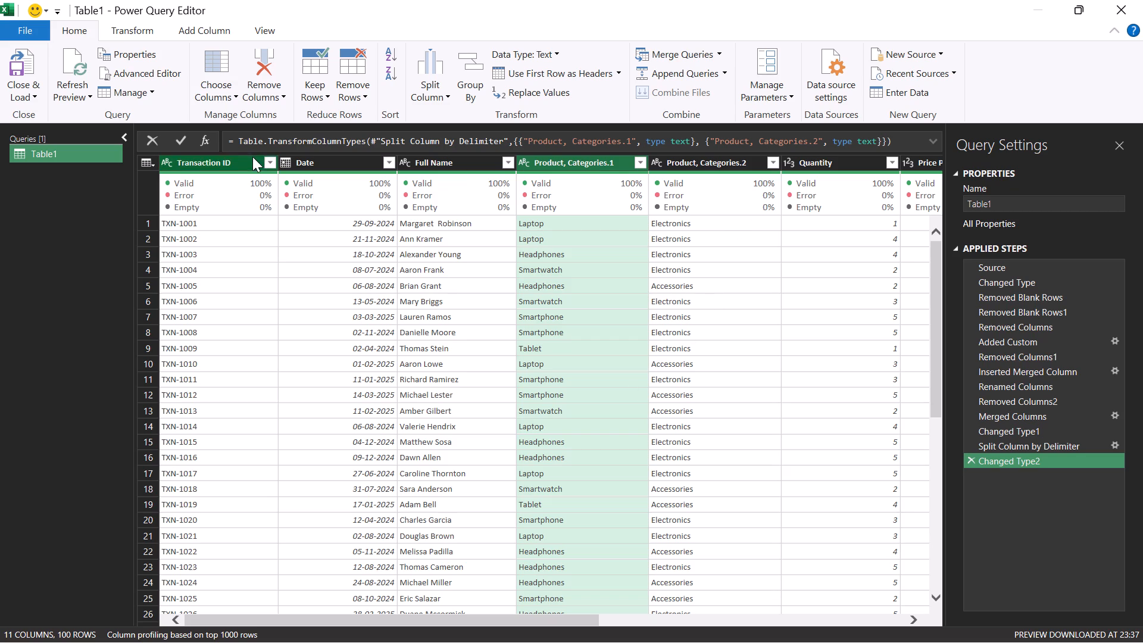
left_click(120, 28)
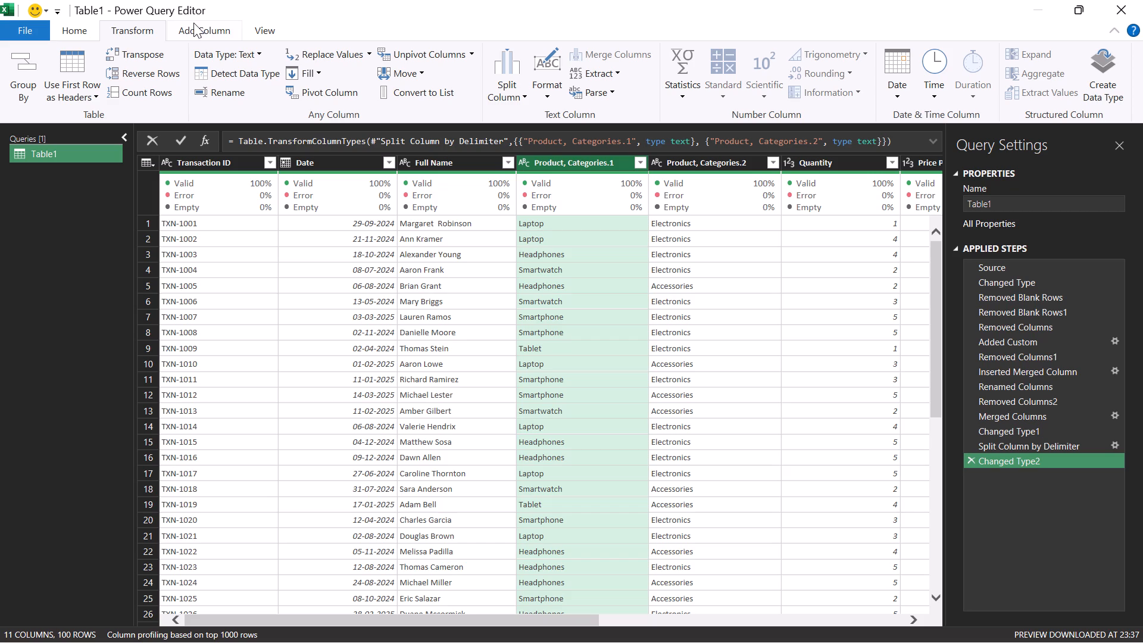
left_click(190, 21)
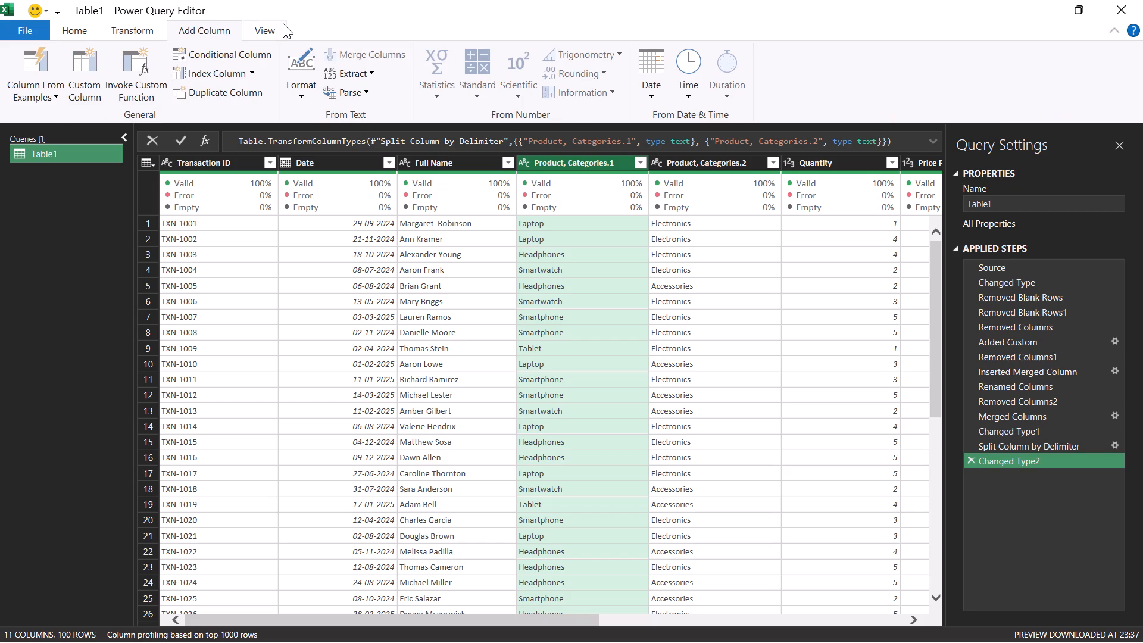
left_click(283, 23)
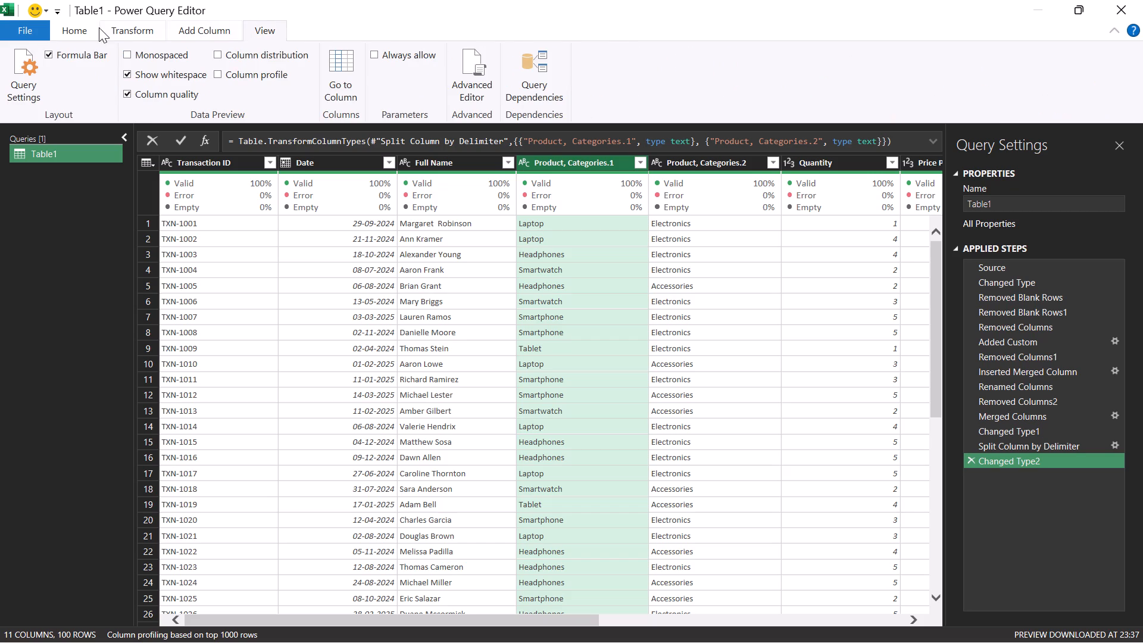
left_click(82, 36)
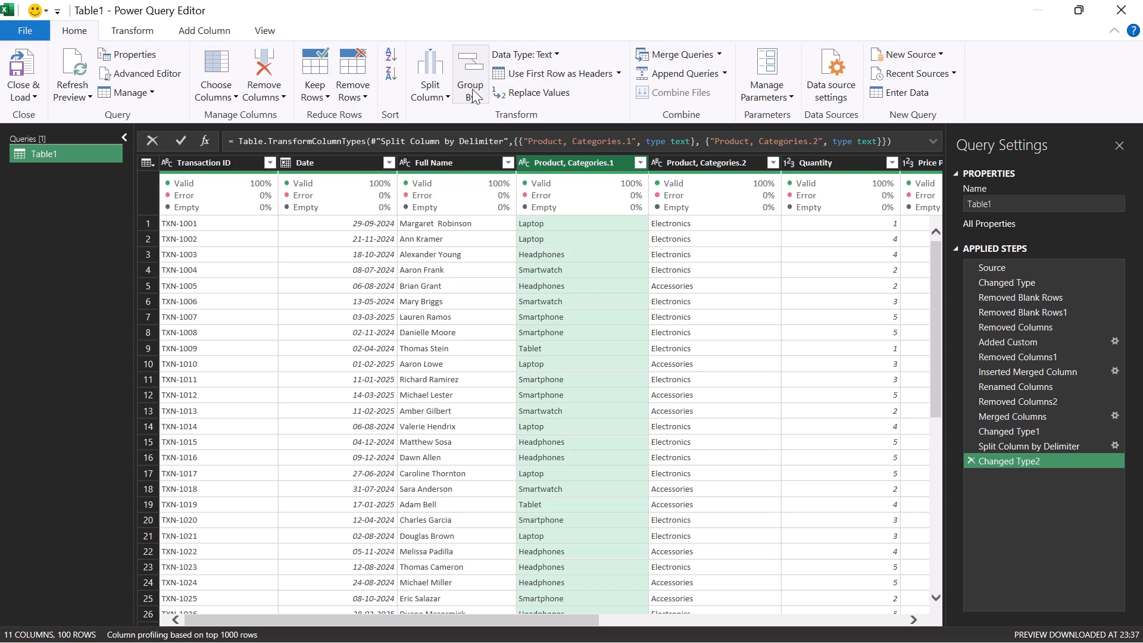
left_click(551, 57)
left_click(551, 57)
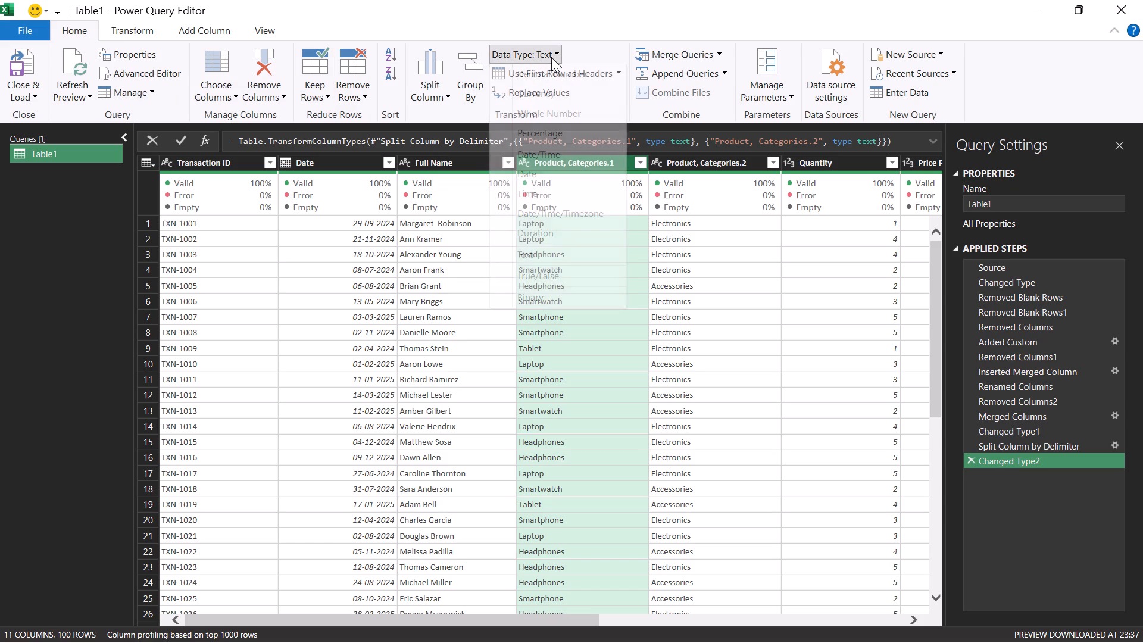
Transform the text in the Product, Categories.1 column to UPPERCASE.
right_click(557, 169)
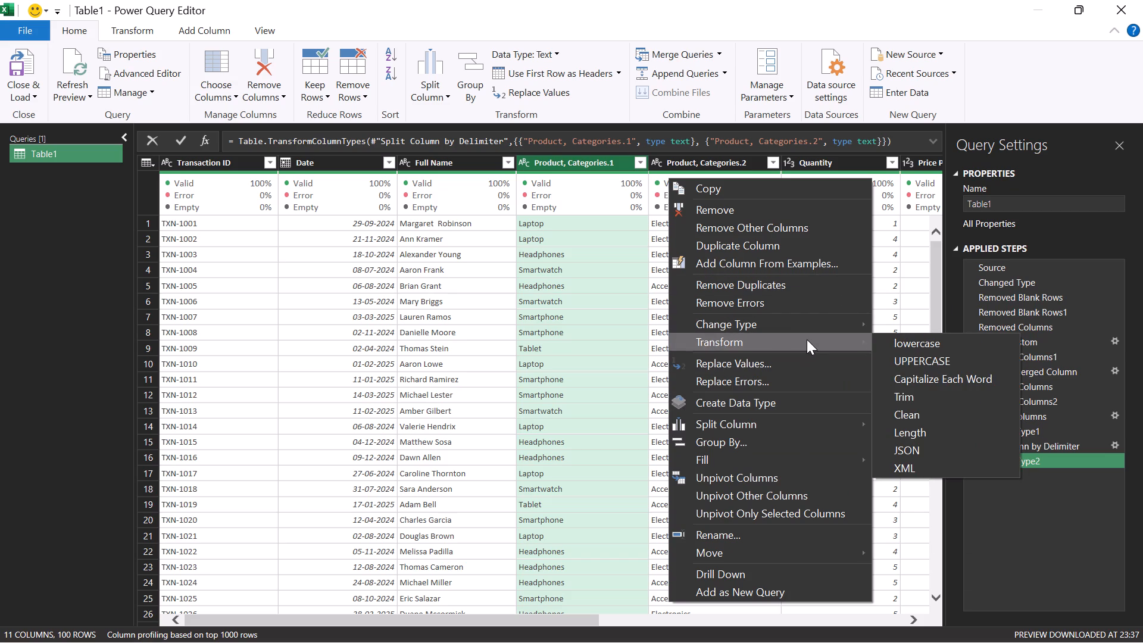
left_click(908, 358)
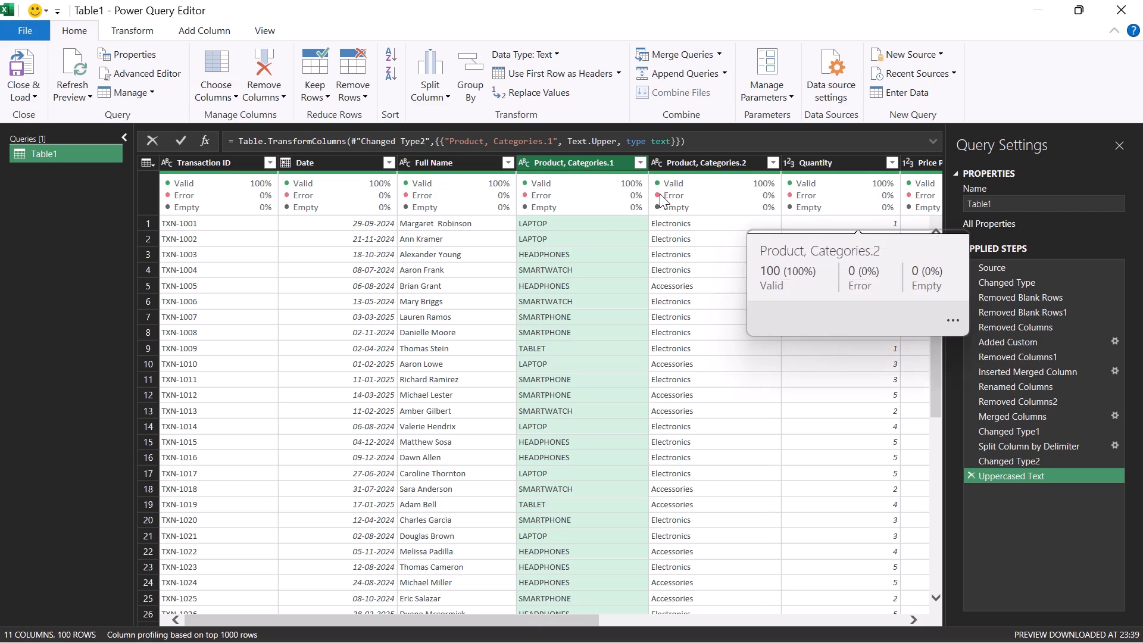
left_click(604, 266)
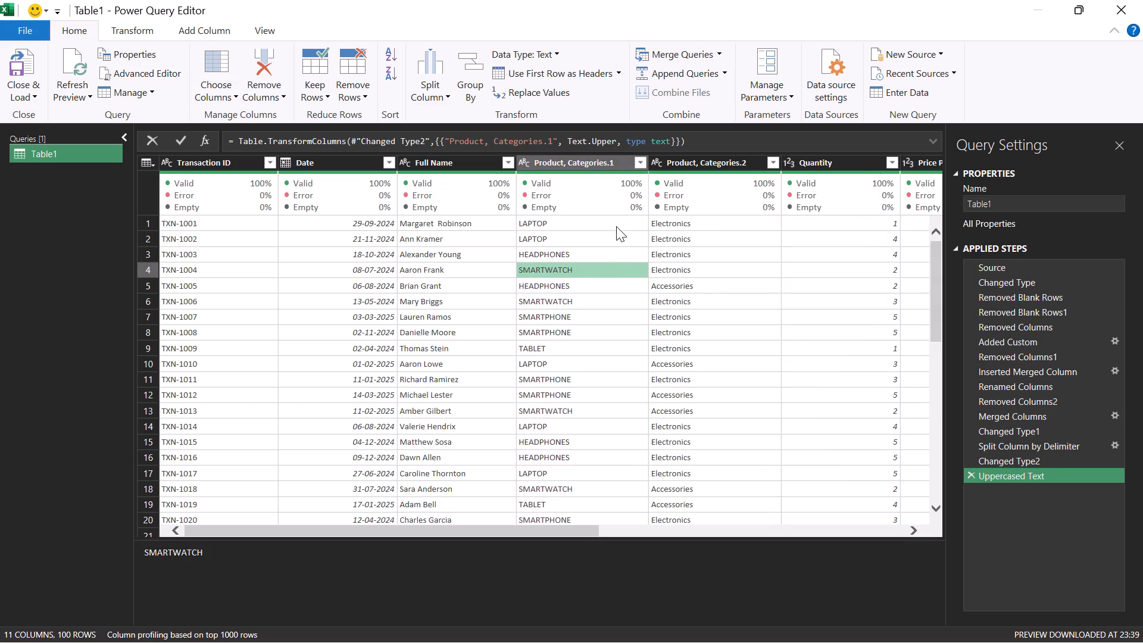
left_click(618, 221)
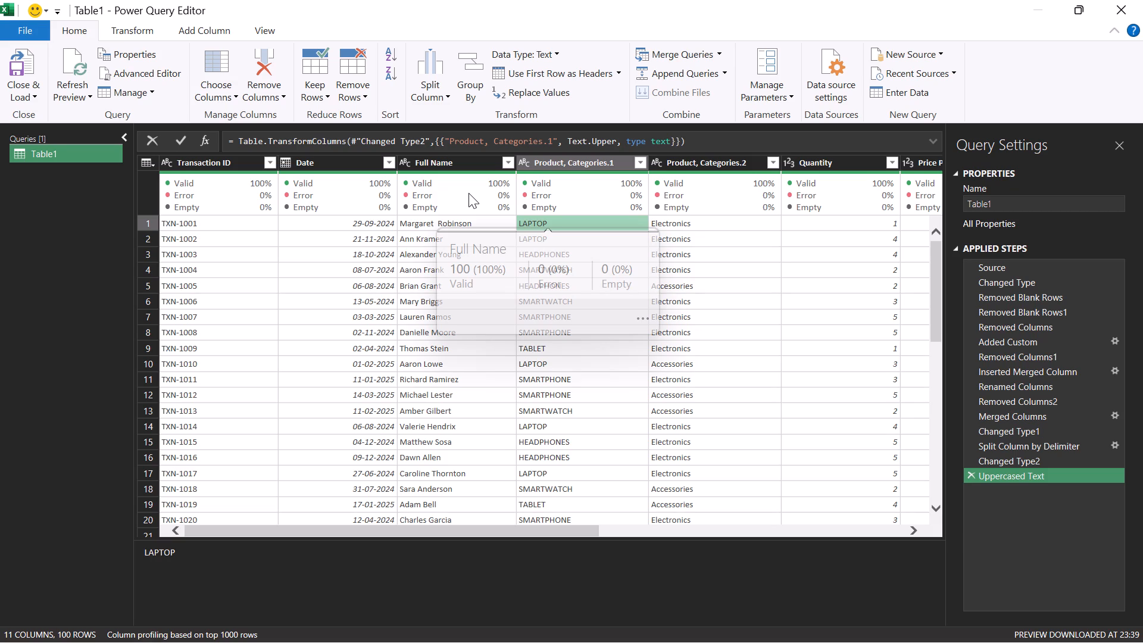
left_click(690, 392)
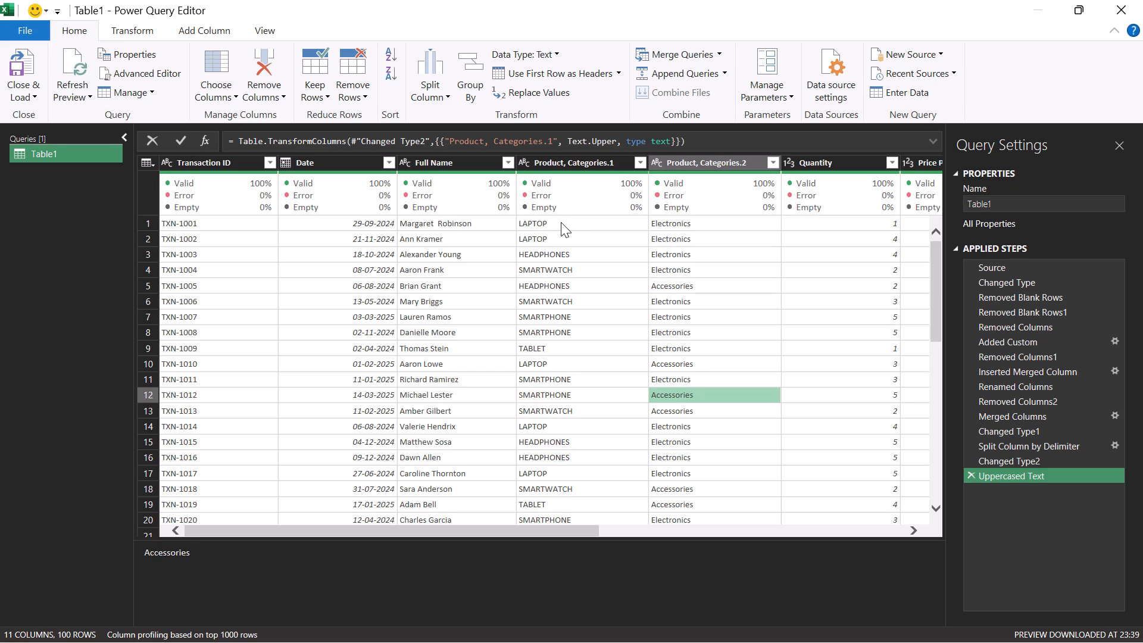
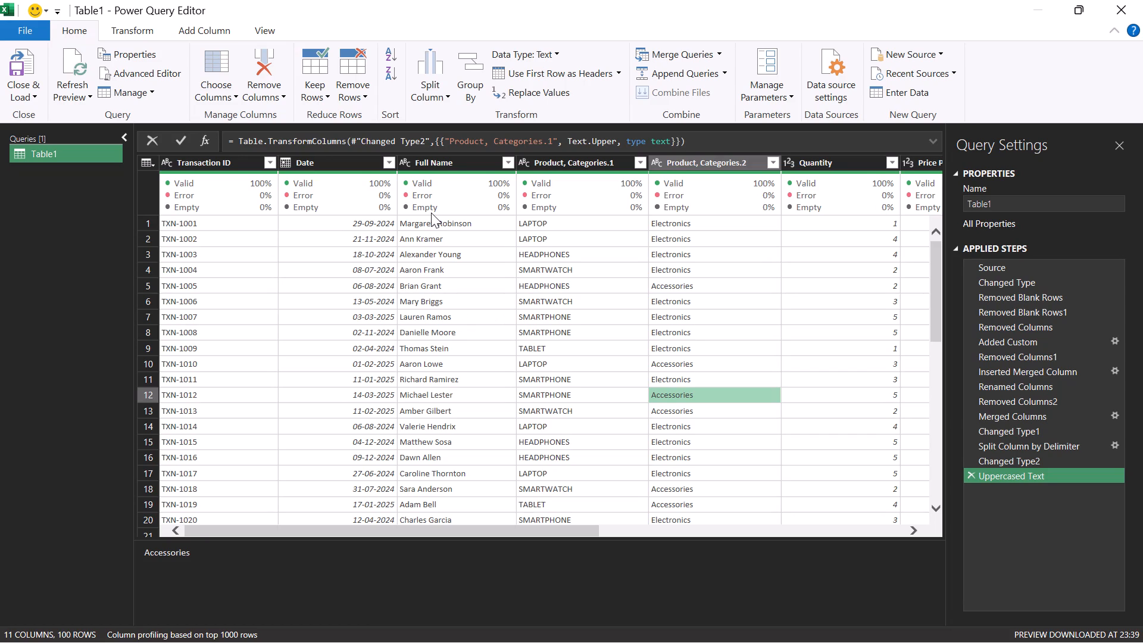
Replace the null values in the Payment Method column with Cash.
left_click(459, 308)
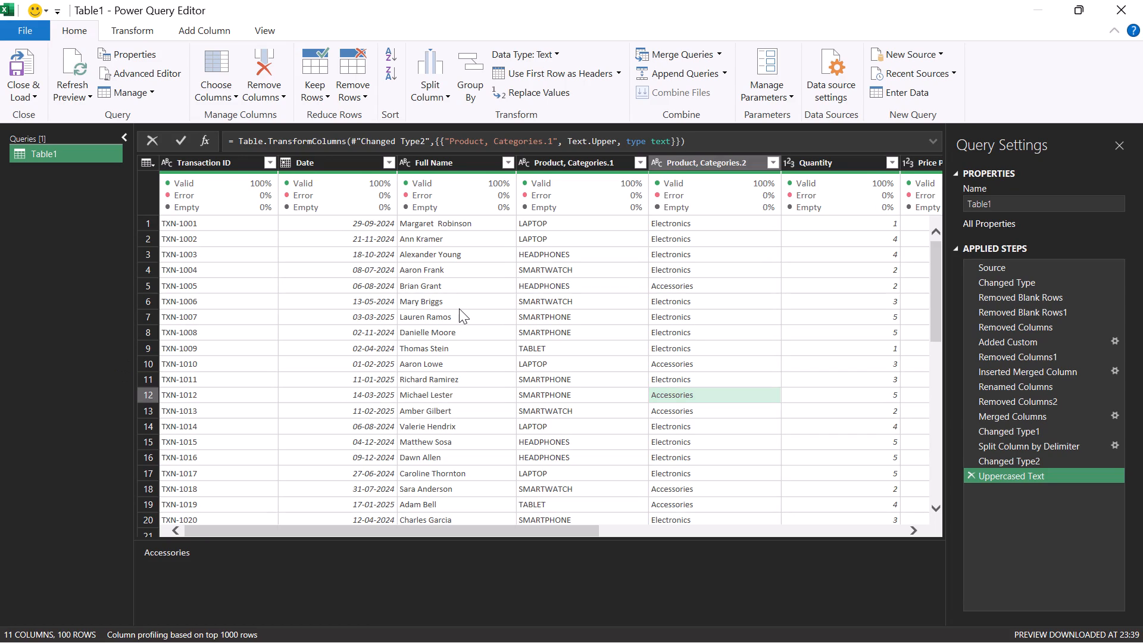
scroll(662, 286, "left", 1)
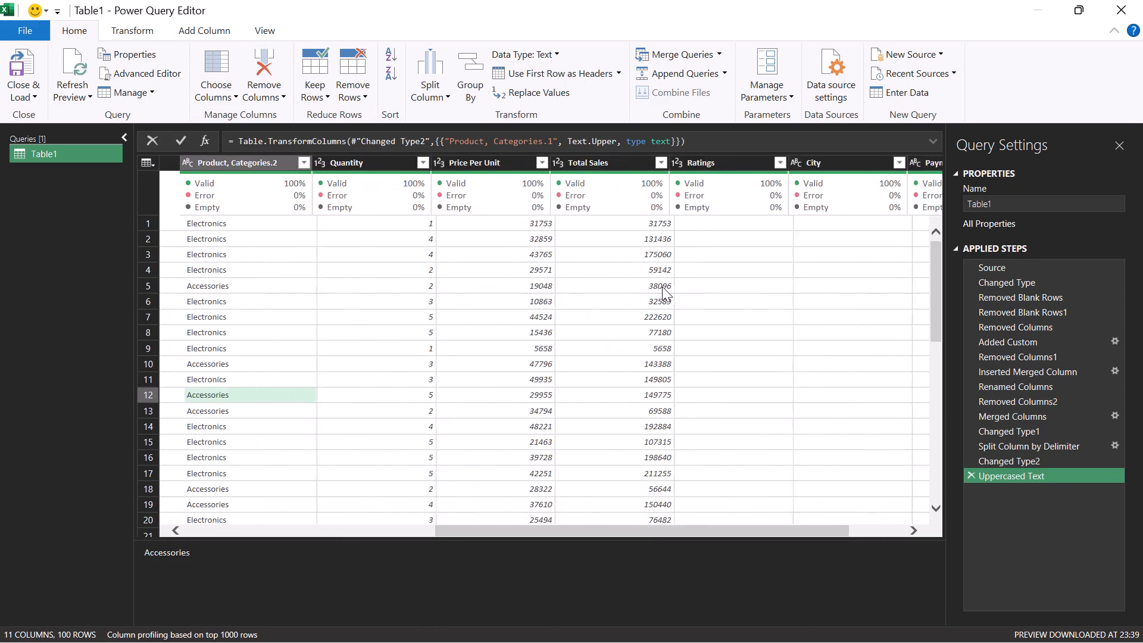
scroll(662, 286, "left", 1)
scroll(662, 286, "right", 1)
scroll(642, 276, "up", 1)
scroll(781, 320, "left", 1)
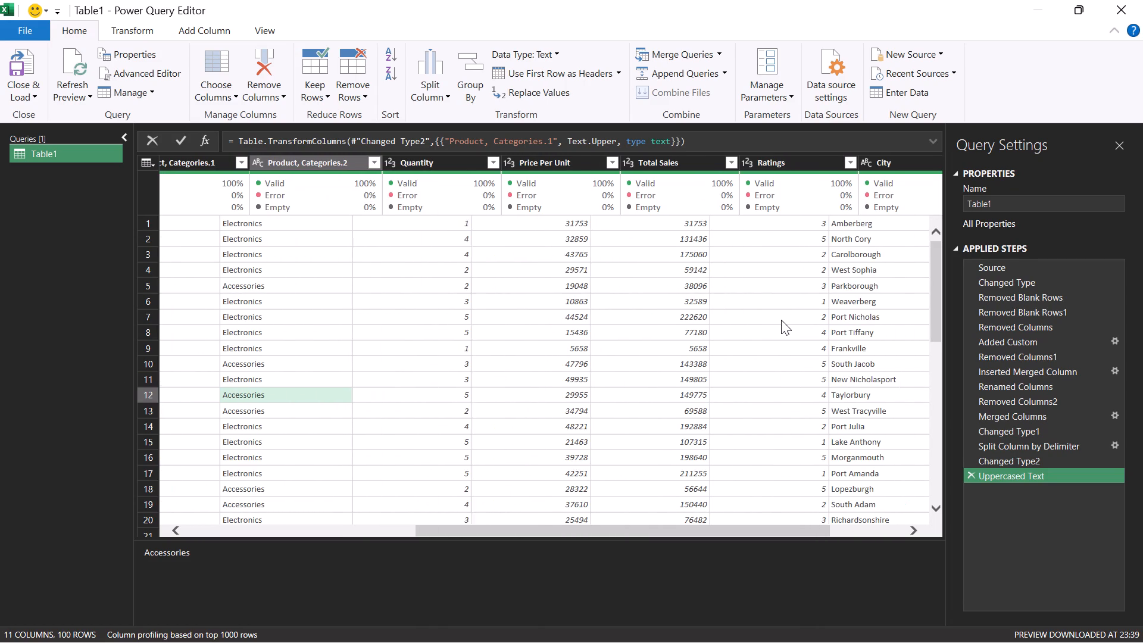
scroll(781, 320, "left", 1)
scroll(781, 320, "up", 1)
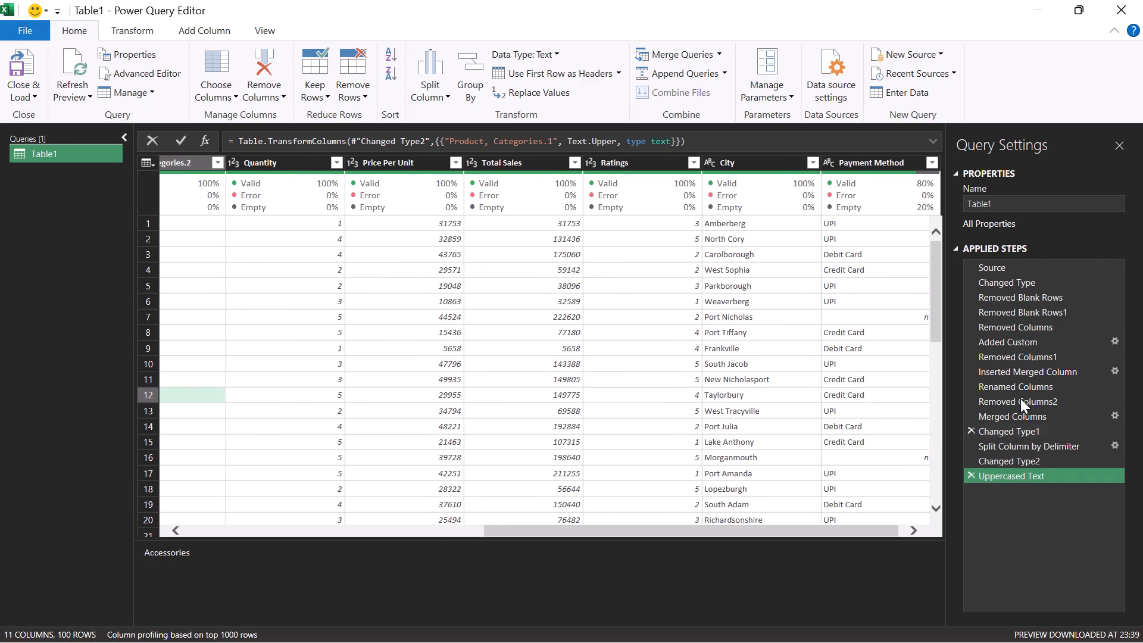
left_click(905, 311)
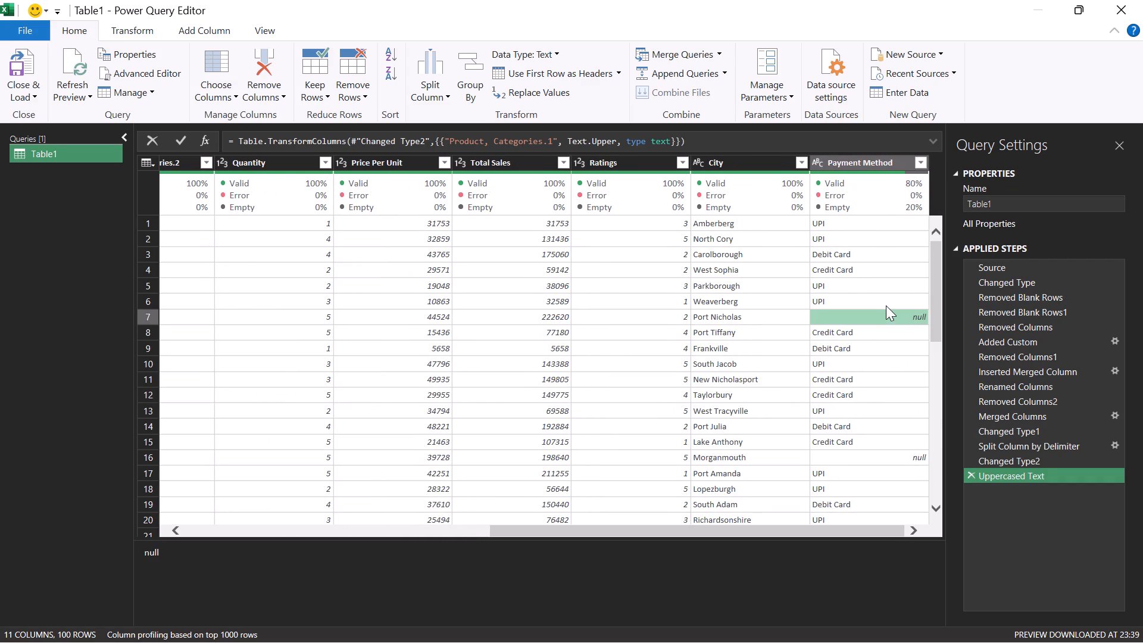
left_click(900, 266)
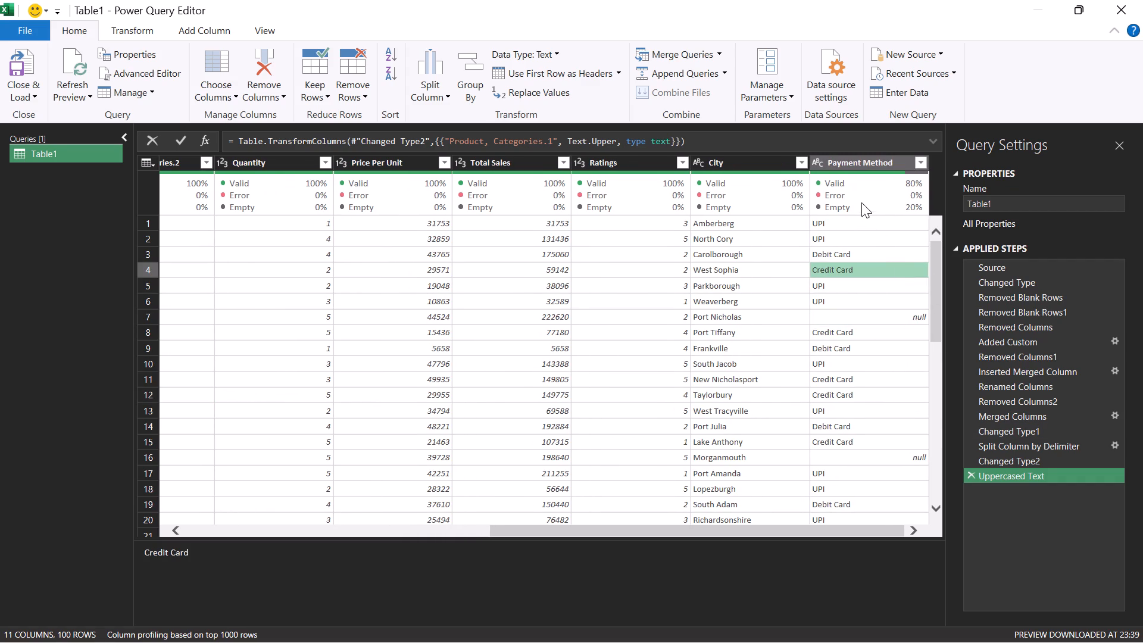
left_click(847, 158)
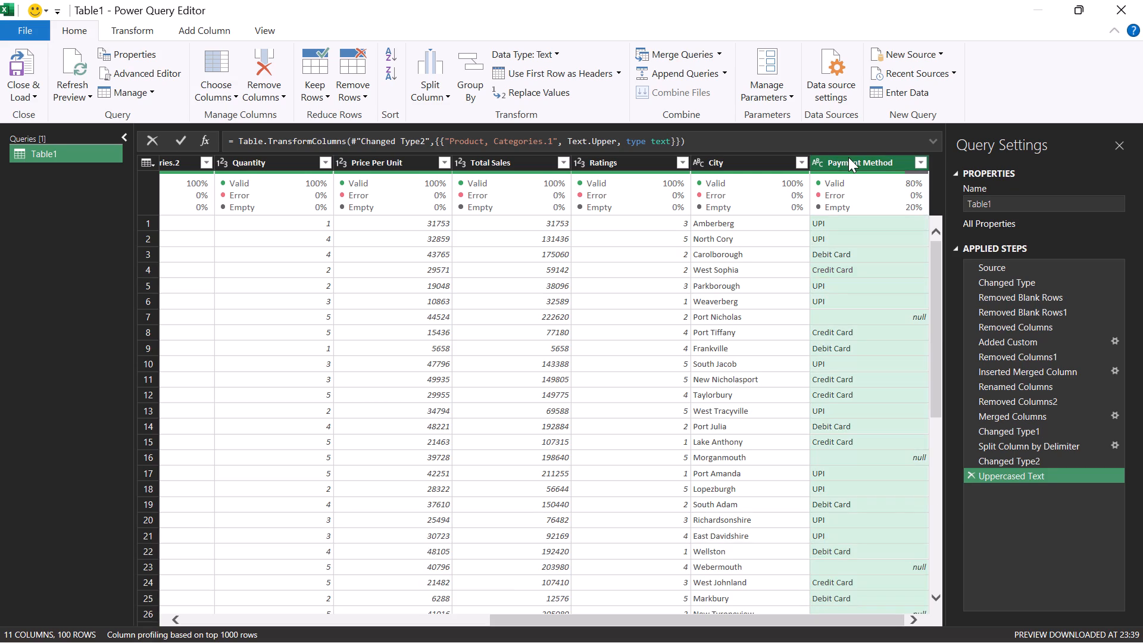
right_click(848, 157)
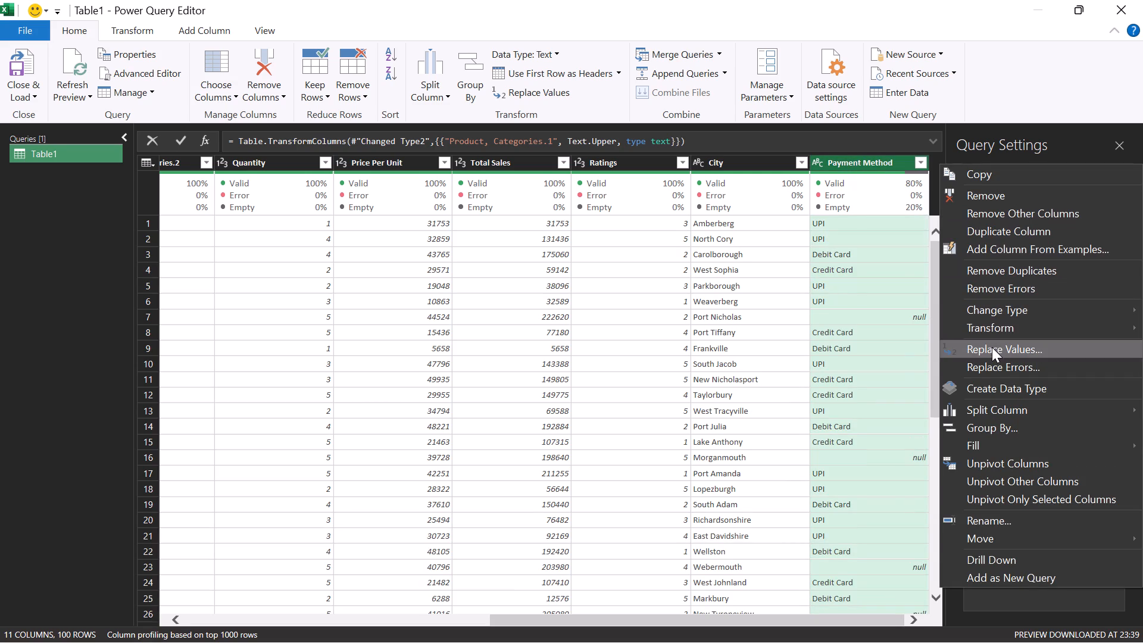
left_click(850, 274)
left_click(835, 165)
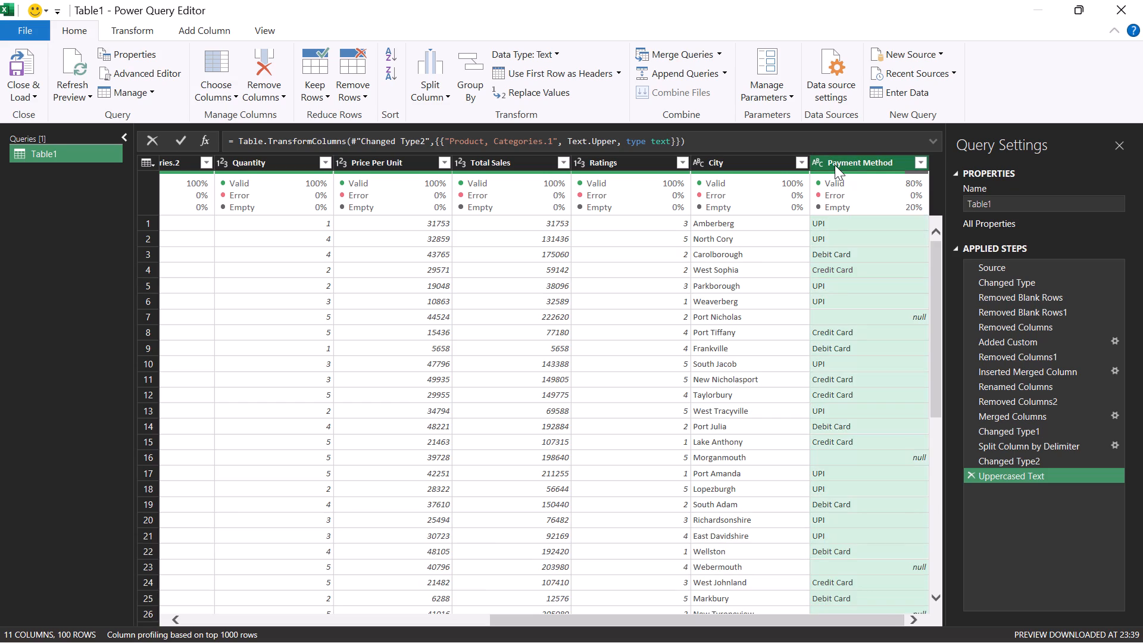
right_click(835, 165)
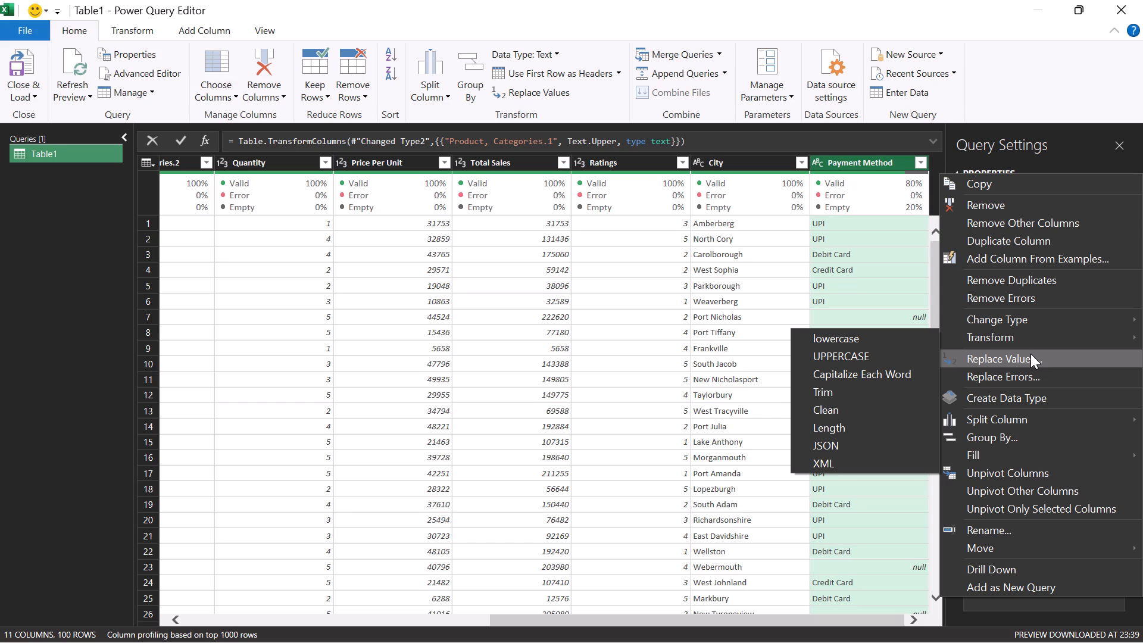
left_click(1030, 354)
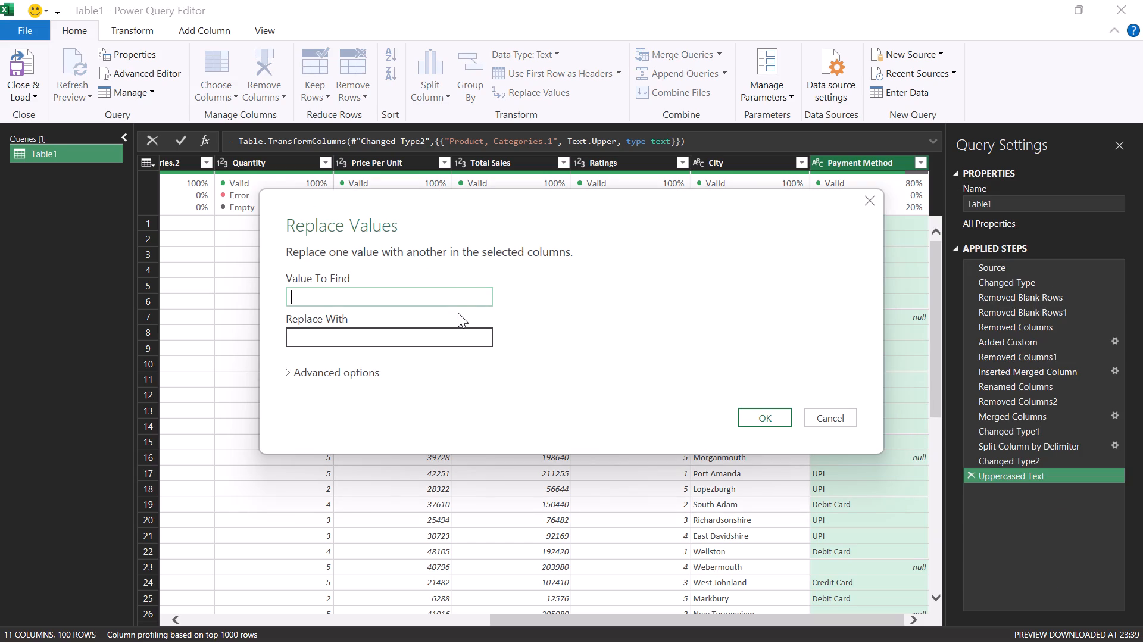
type("null")
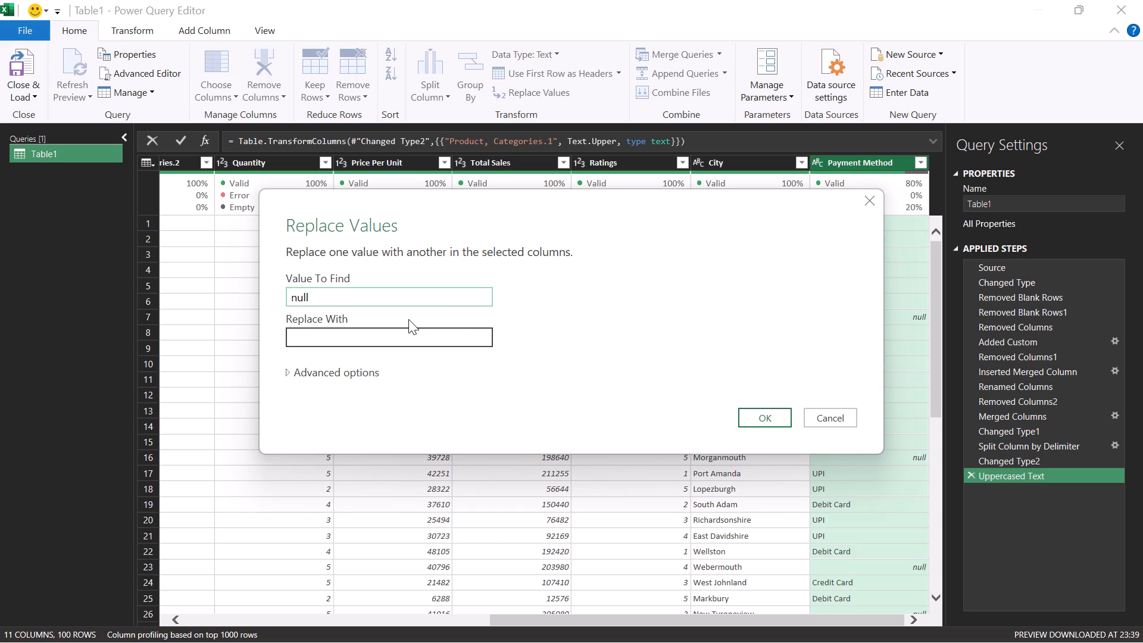
left_click(410, 330)
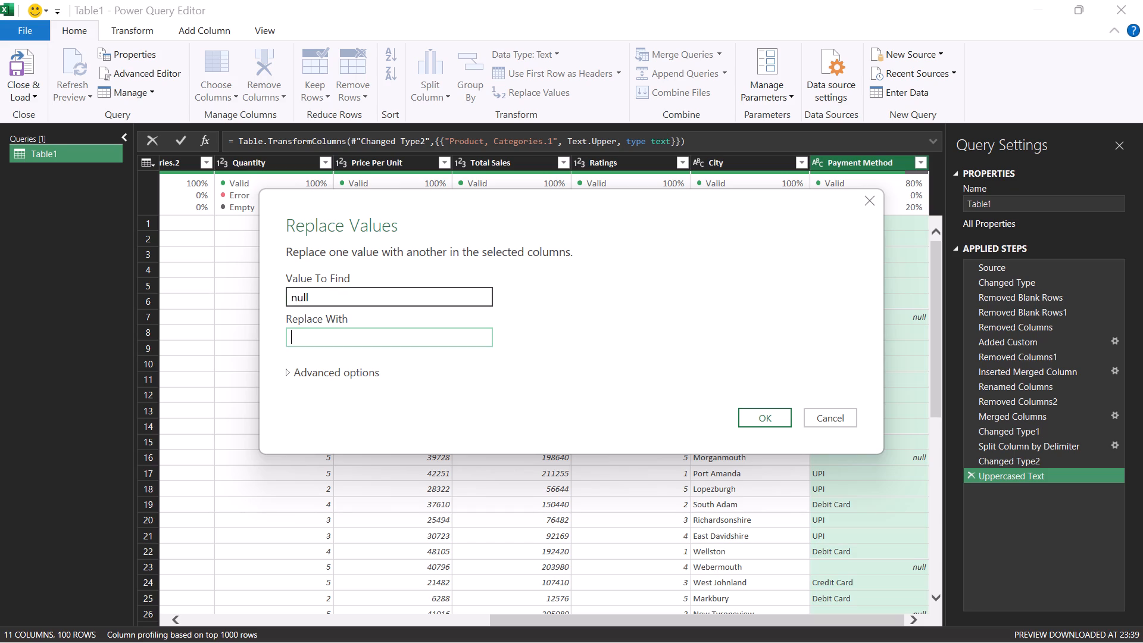
key("shift+c")
type("ash")
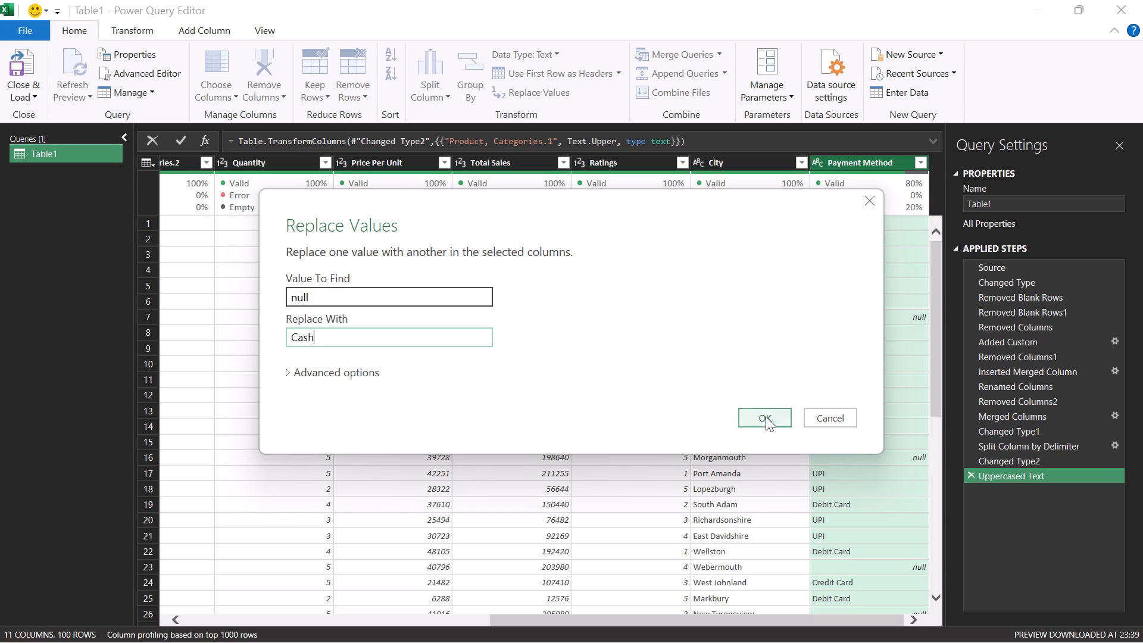
left_click(770, 419)
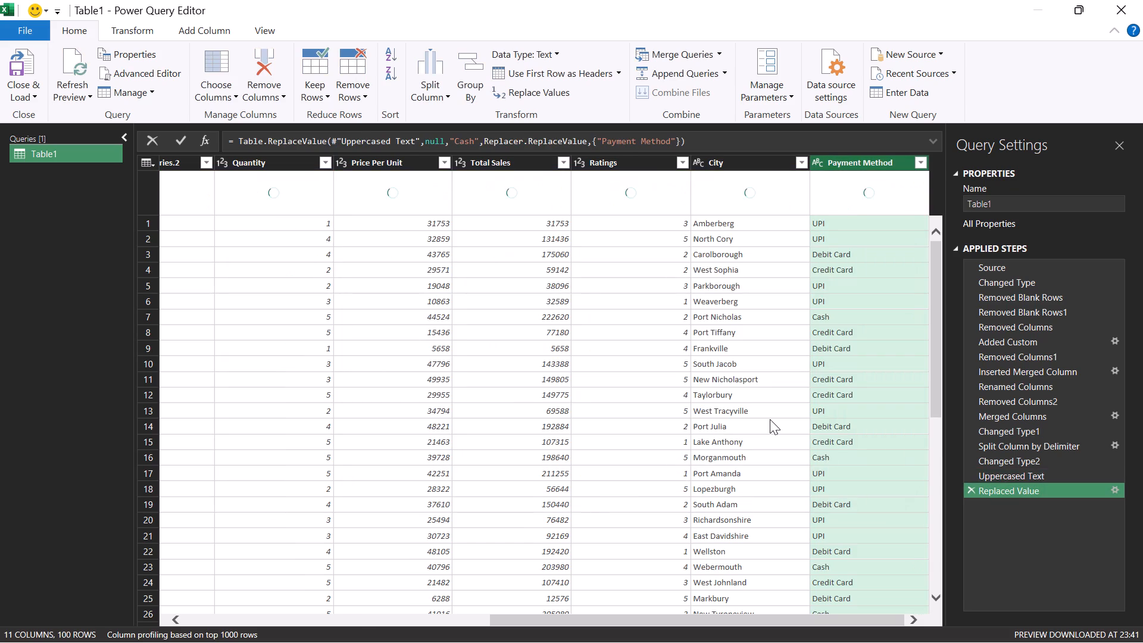
Close the query editor and load the cleaned query as a table on a new worksheet.
left_click(658, 365)
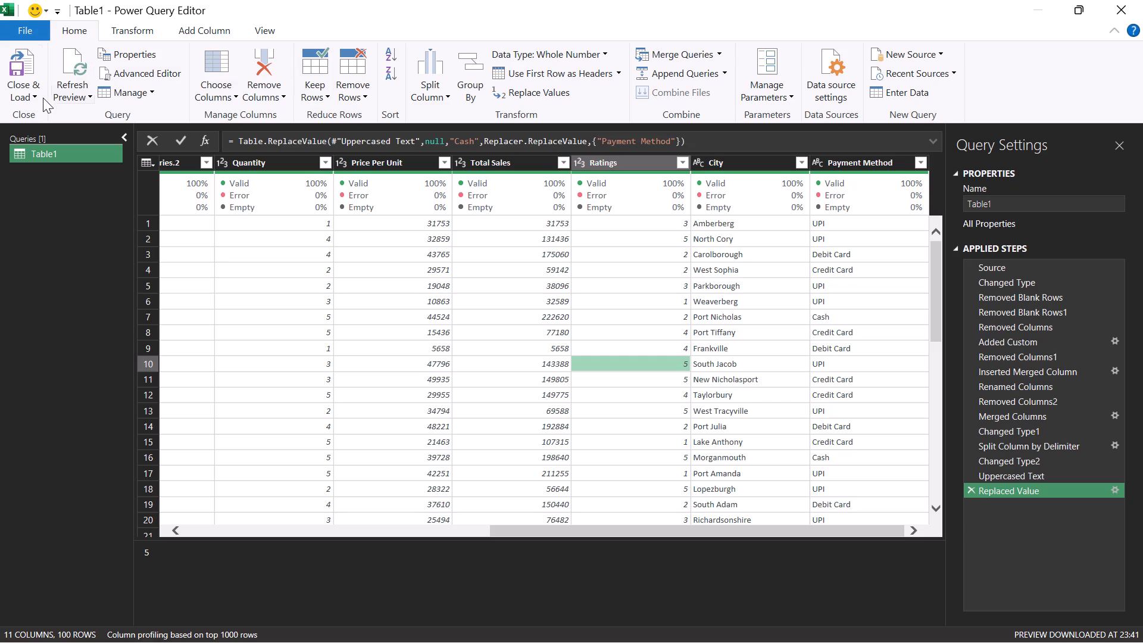
left_click(27, 98)
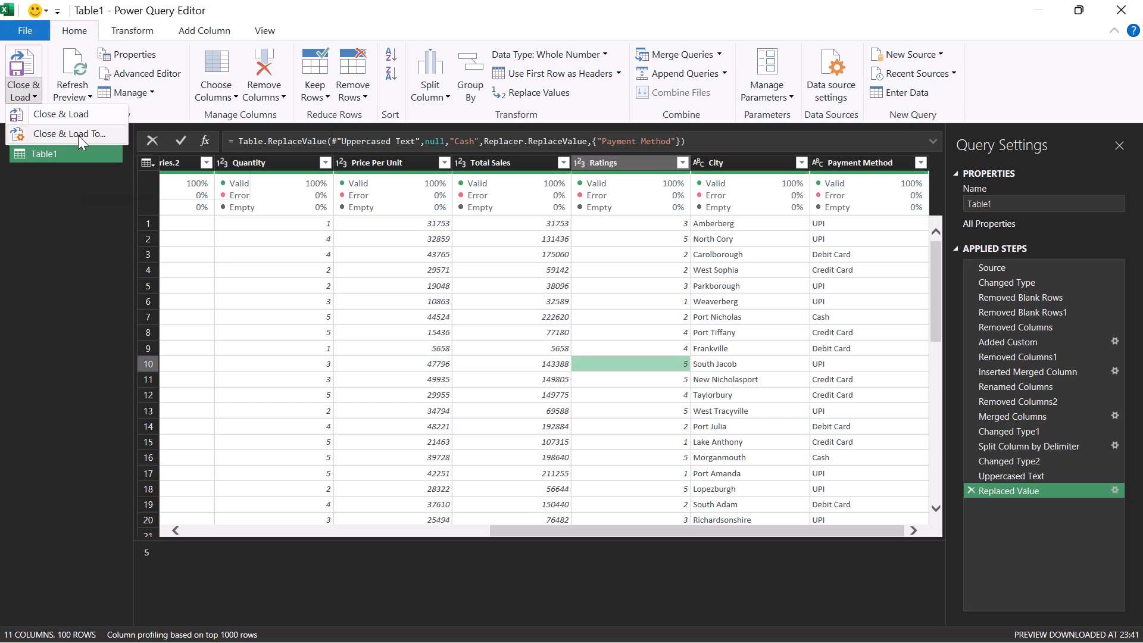
left_click(78, 135)
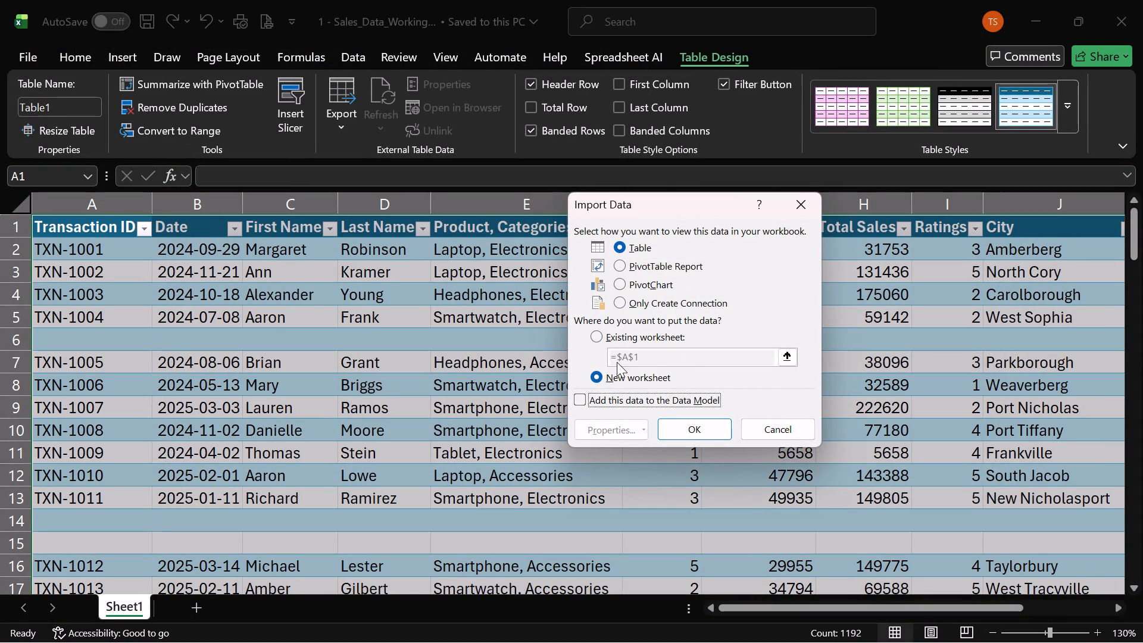
left_click(714, 426)
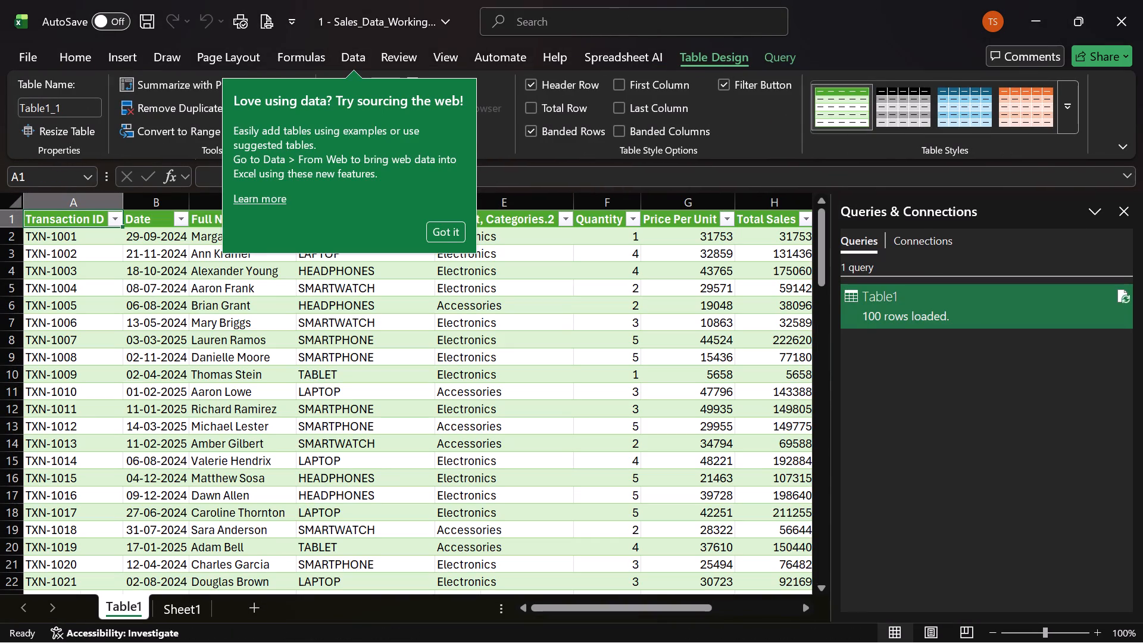
Dismiss the web-data tip and close the Queries & Connections pane beside the loaded table.
left_click(439, 237)
left_click(527, 384)
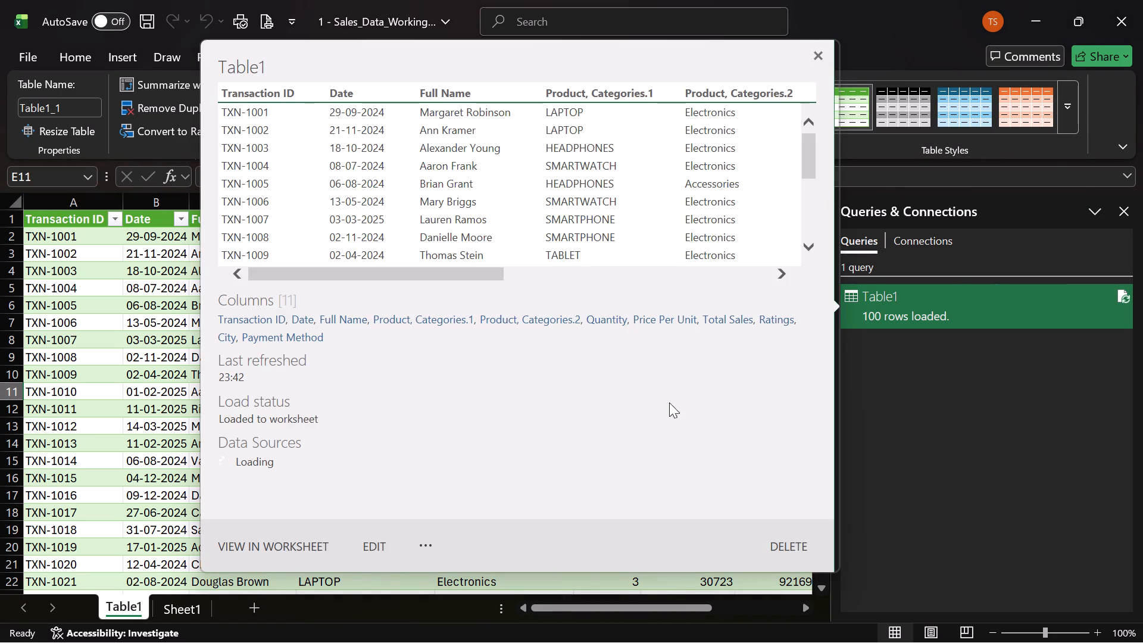
left_click(821, 55)
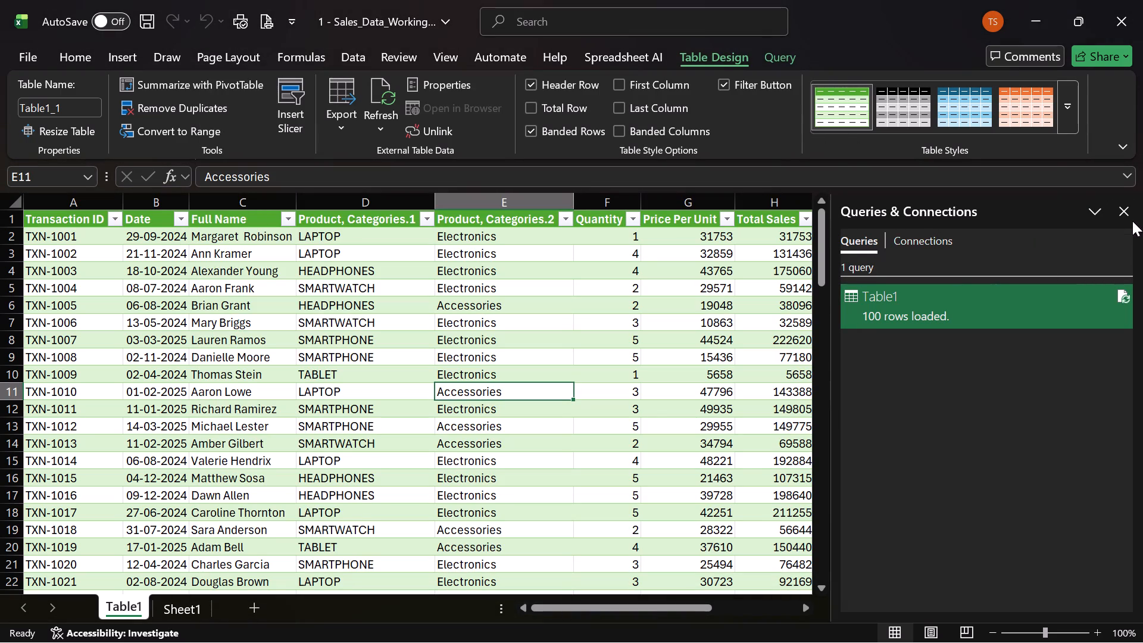
left_click(1129, 215)
Examine the cleaned table on the Table1 sheet down to its last row.
left_click(594, 542)
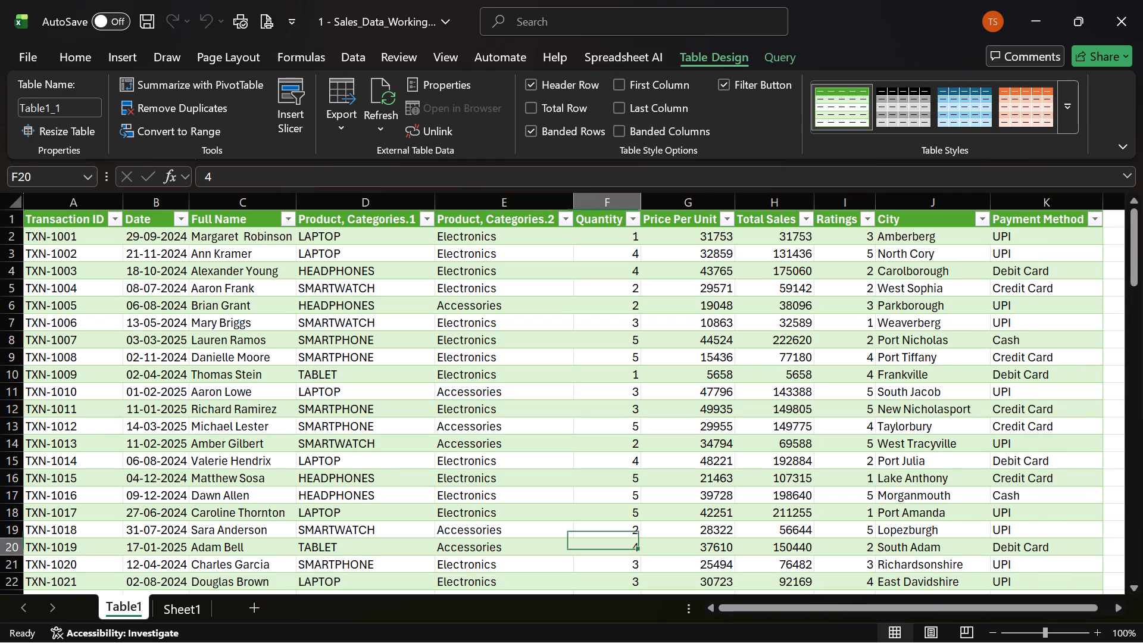
scroll(492, 502, "down", 5)
scroll(492, 502, "up", 1)
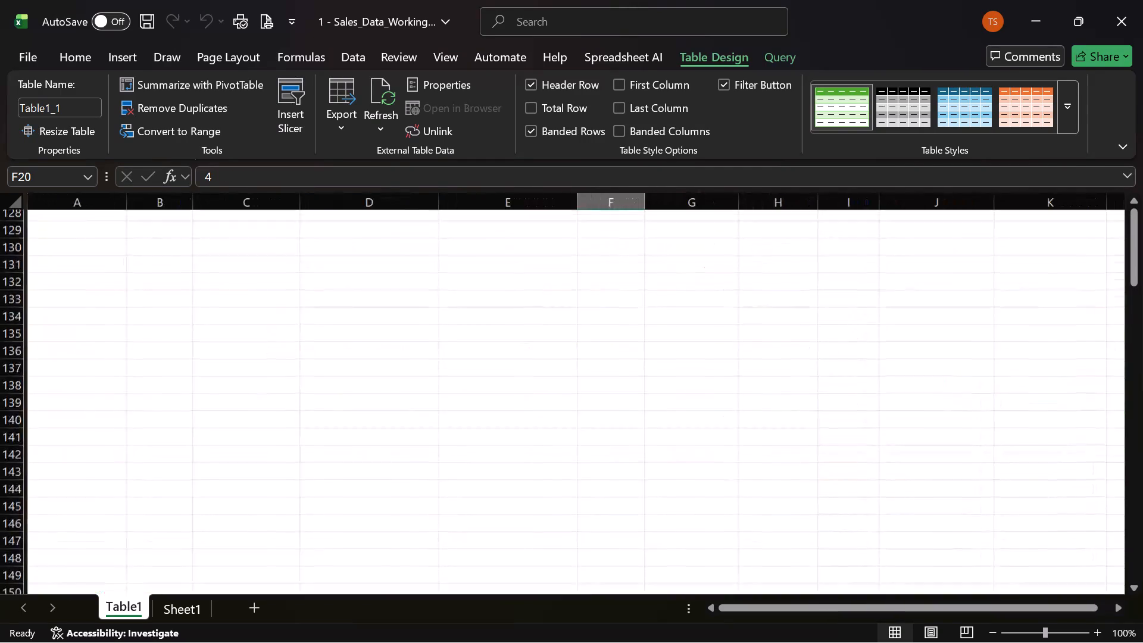
scroll(492, 502, "up", 1)
scroll(492, 502, "down", 4)
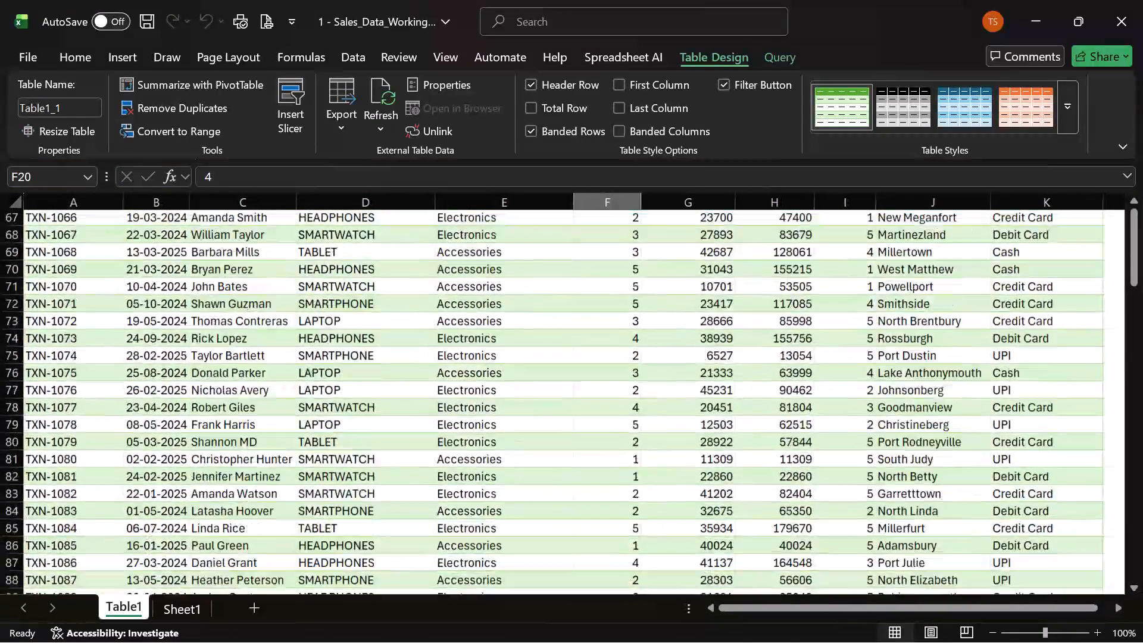
scroll(492, 502, "down", 4)
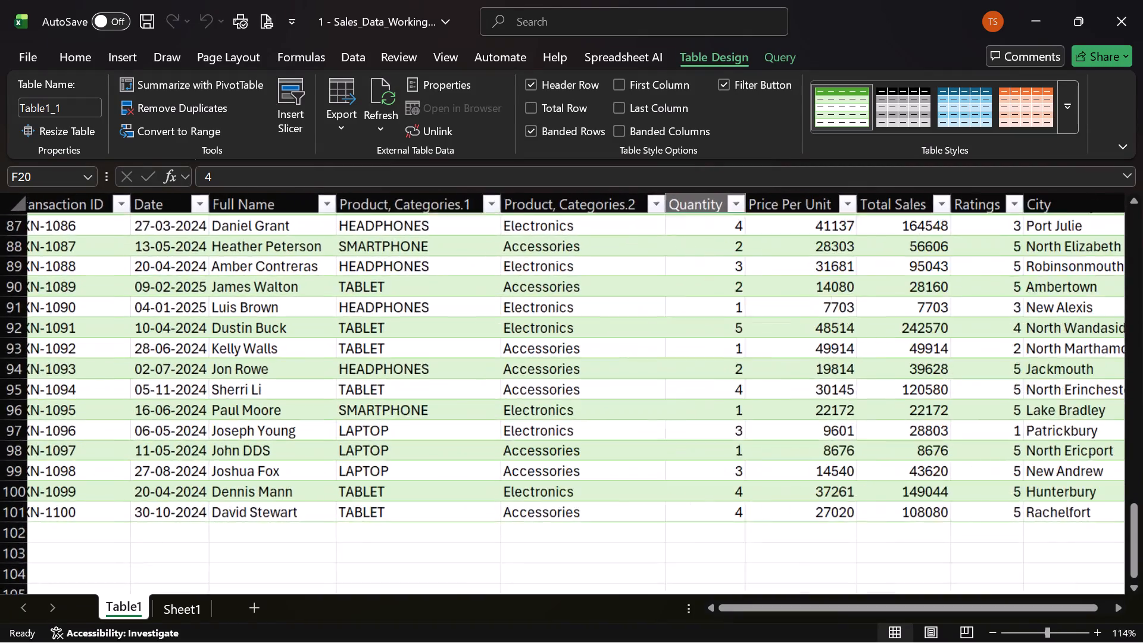
scroll(101, 517, "right", 1)
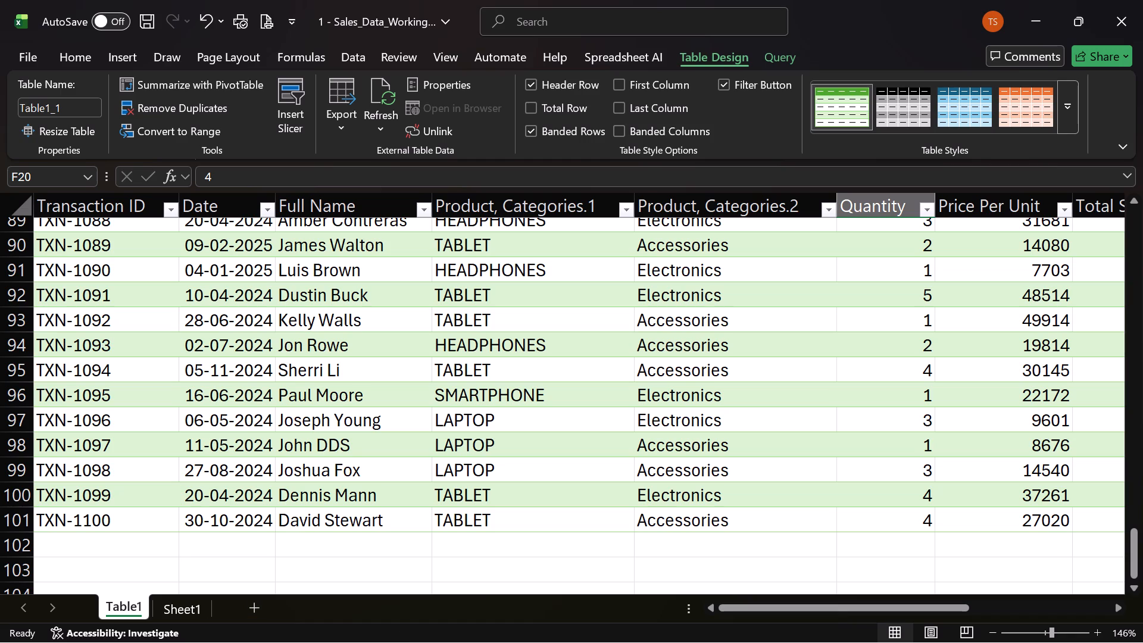
Insert three blank rows into the source table on Sheet1, directly above the TXN-1099 row.
left_click(202, 615)
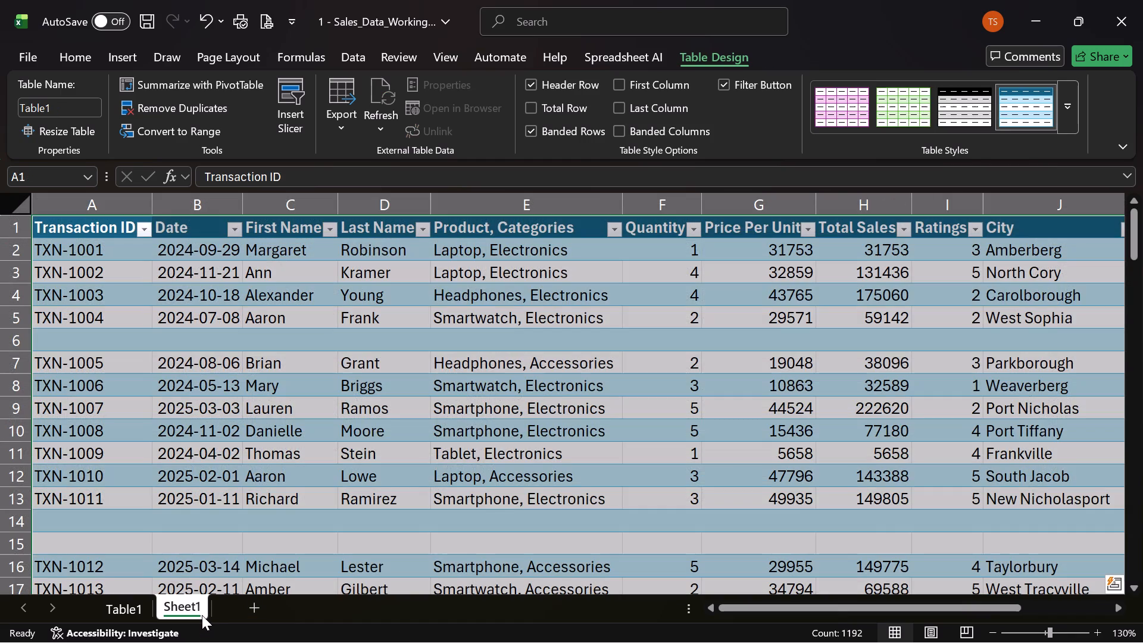
scroll(399, 419, "down", 4)
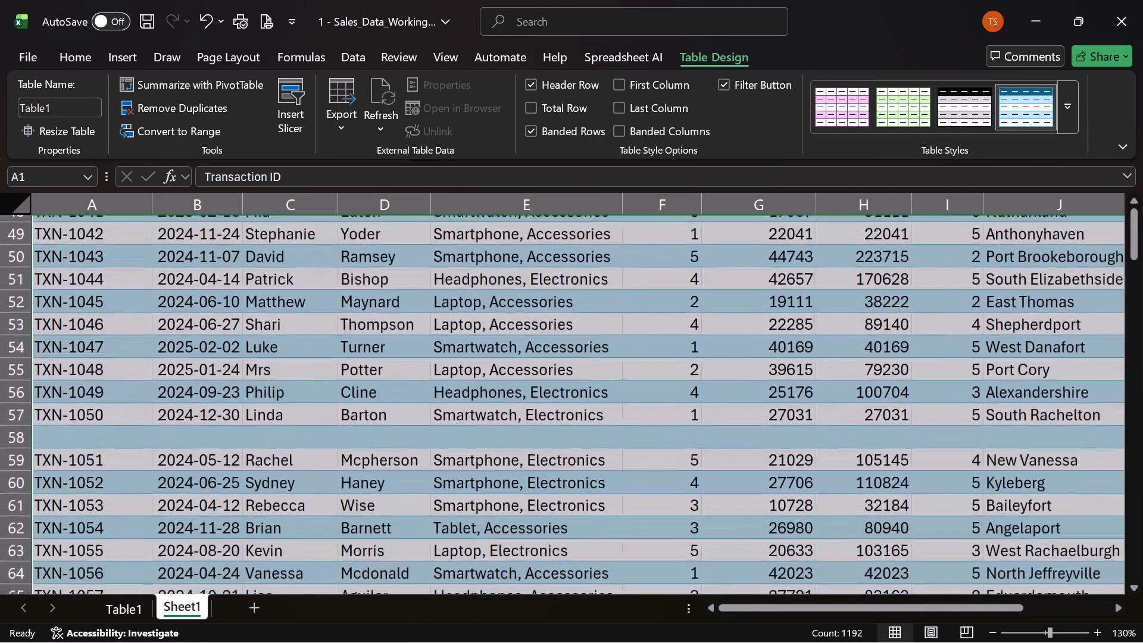
scroll(399, 419, "down", 1)
scroll(305, 567, "down", 5)
scroll(305, 567, "up", 3)
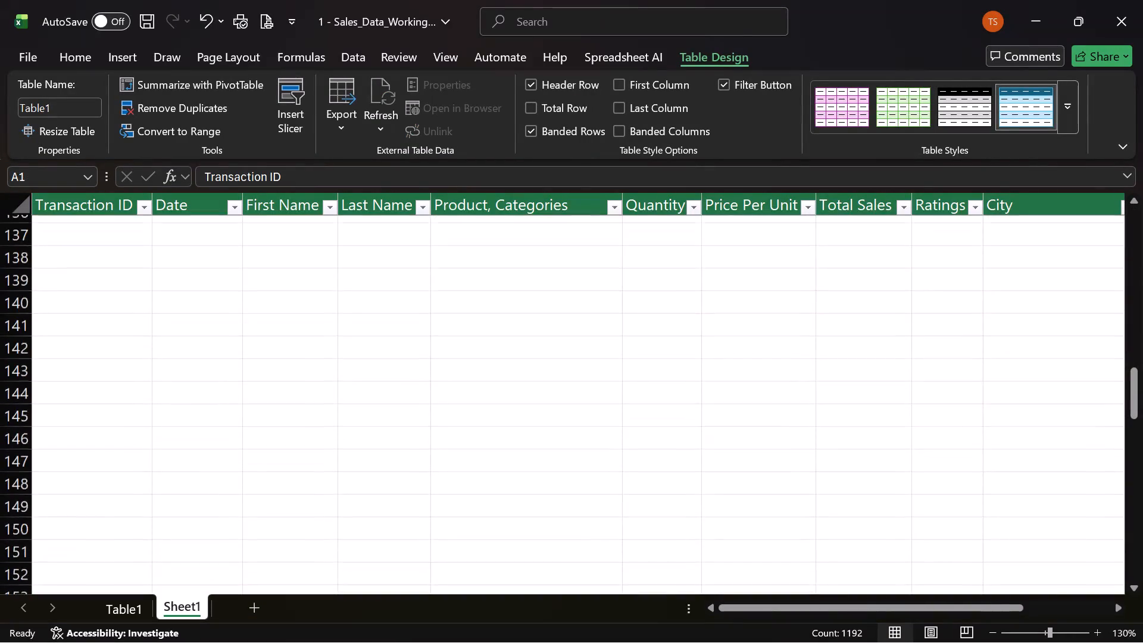
scroll(305, 567, "up", 3)
scroll(305, 567, "down", 3)
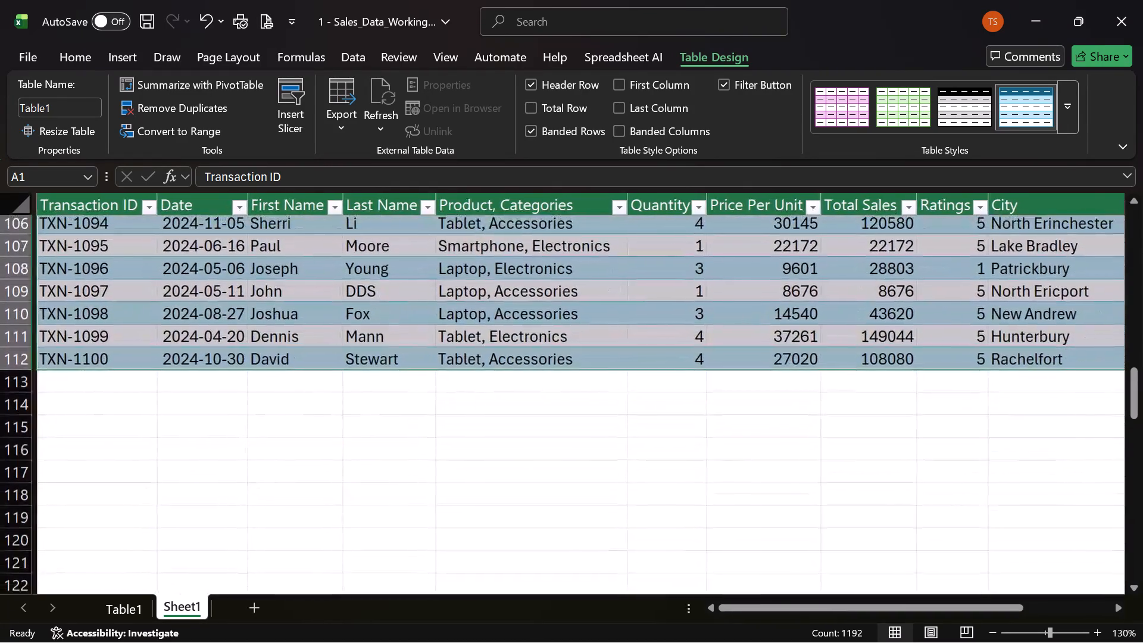
left_click(80, 338)
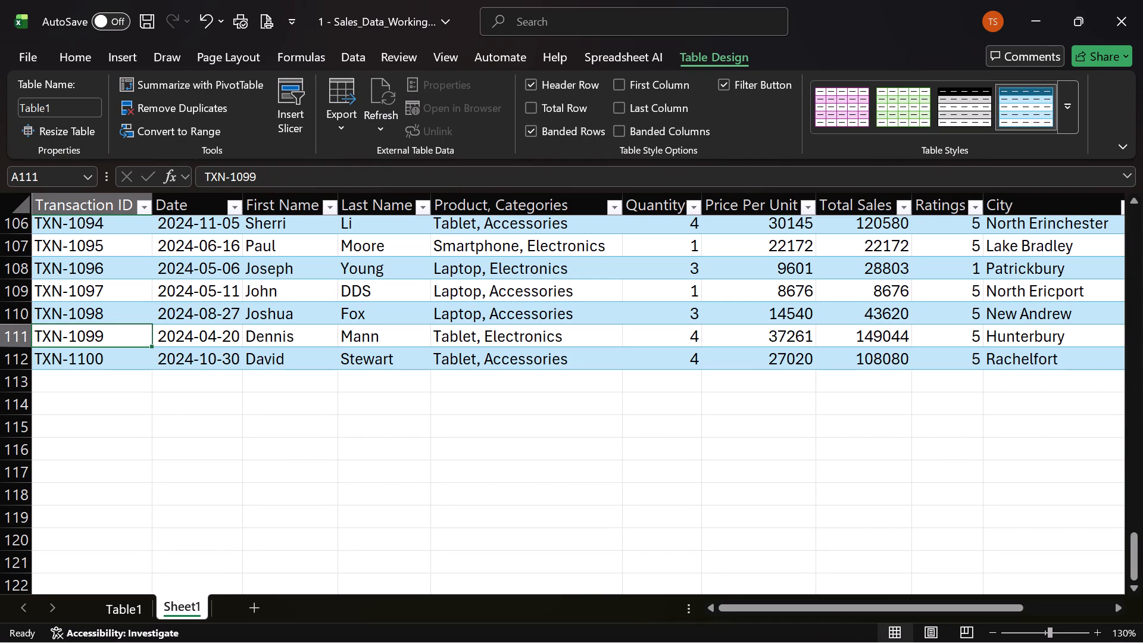
key("ctrl+shift+equal")
key("ctrl+shift+equal")
key("ctrl+shift+equal")
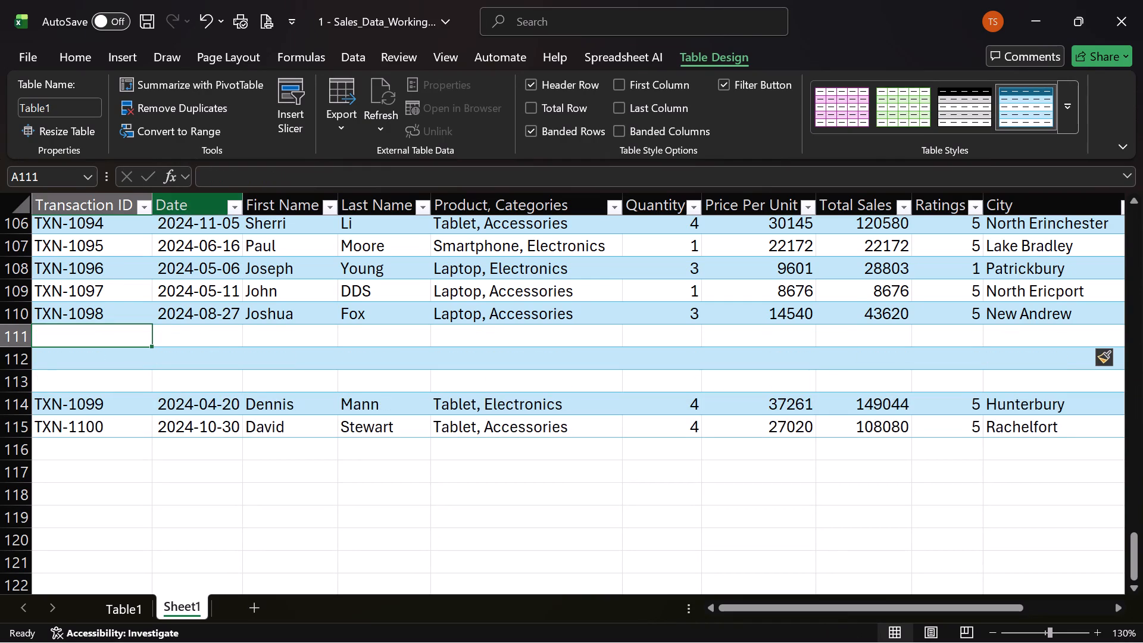
Duplicate the TXN-1100 row into the empty row directly below it, across all table columns, by filling down.
left_click(85, 435)
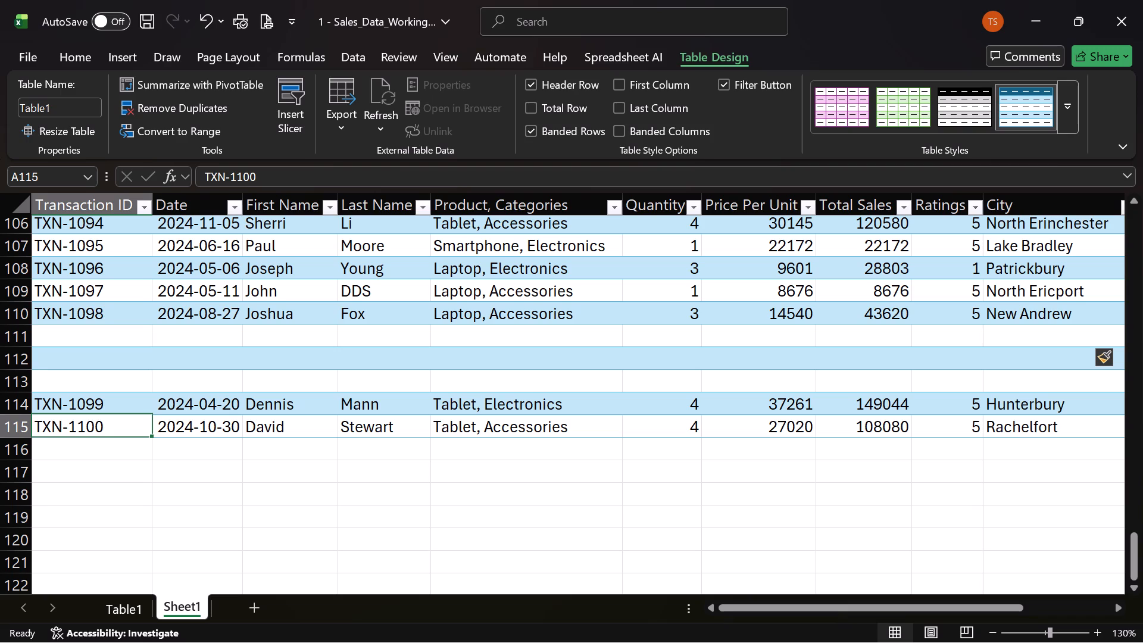
key("Return")
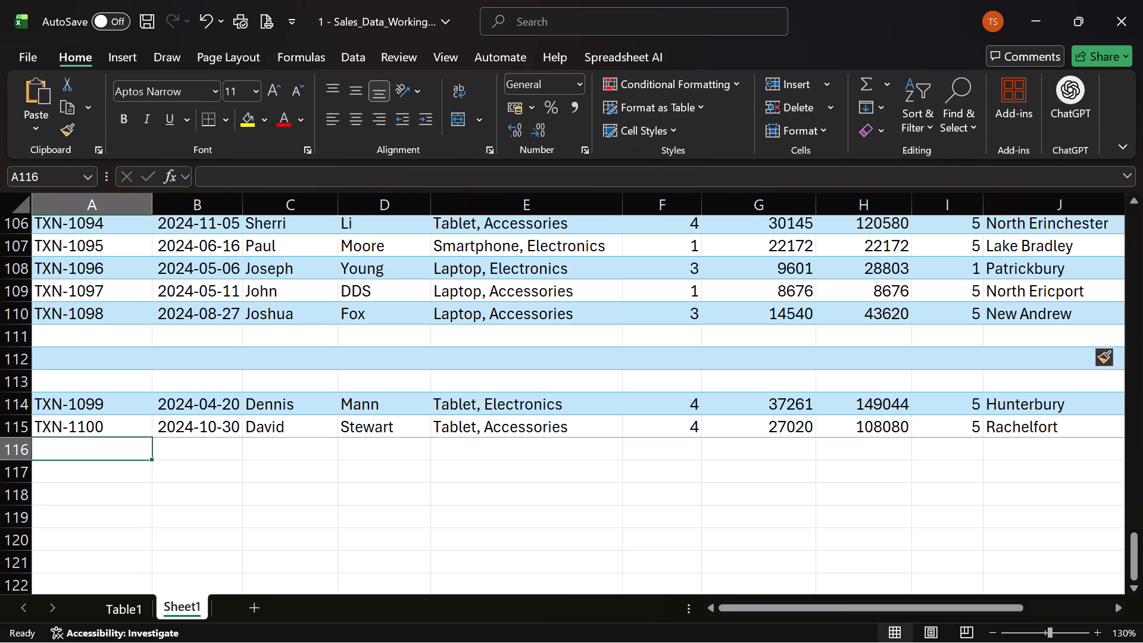
left_click_drag(107, 429, 205, 423)
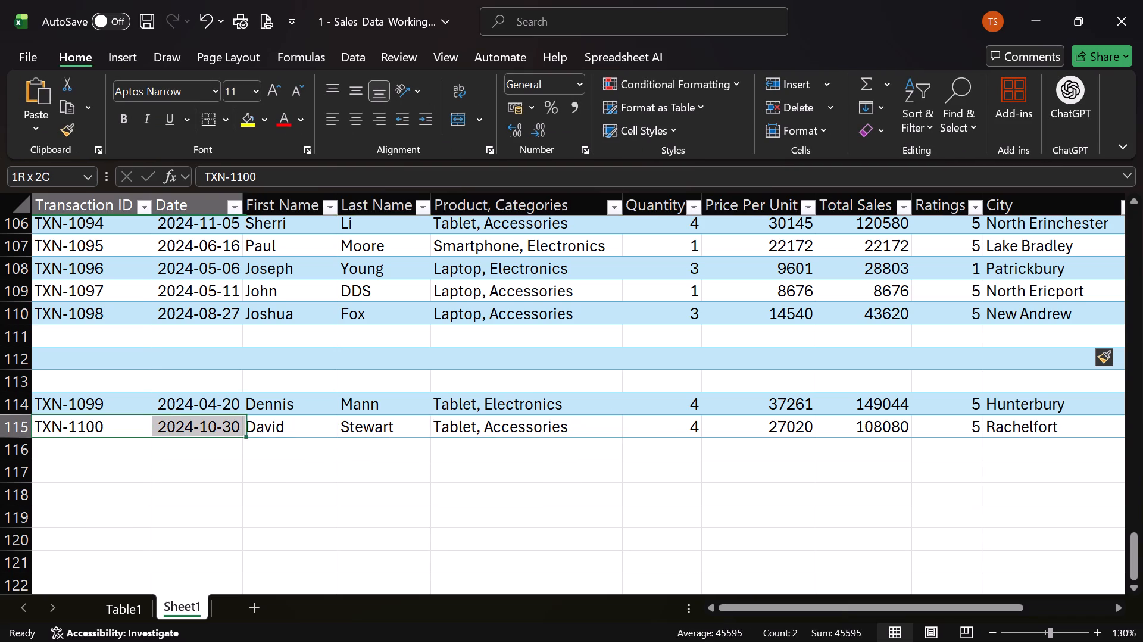
left_click_drag(205, 423, 150, 430)
key("shift+space")
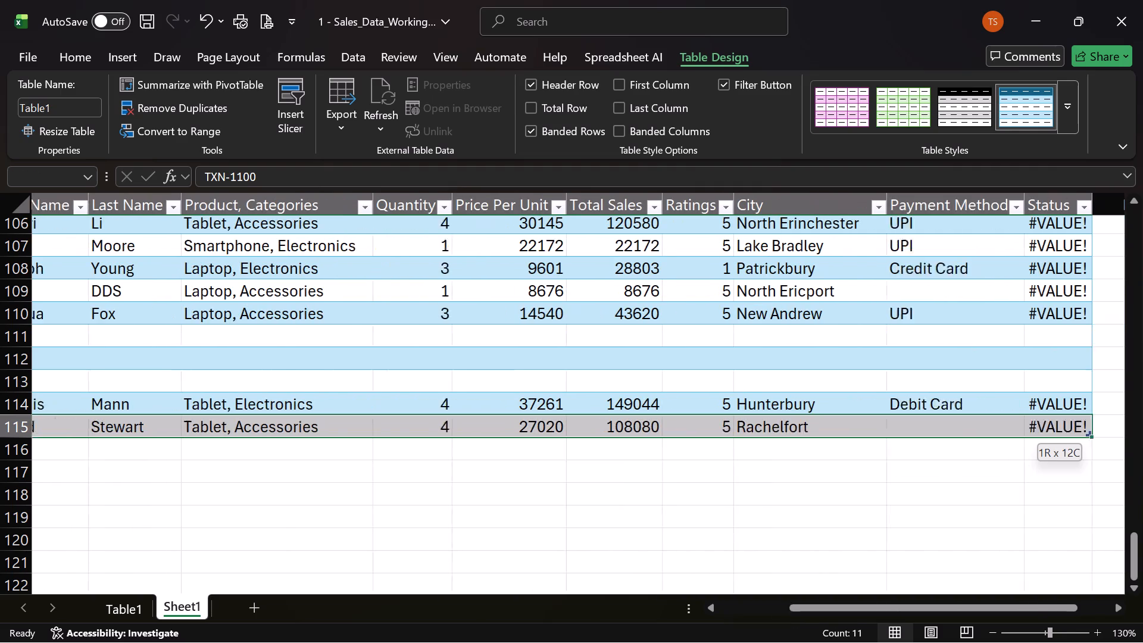
key("shift+Down")
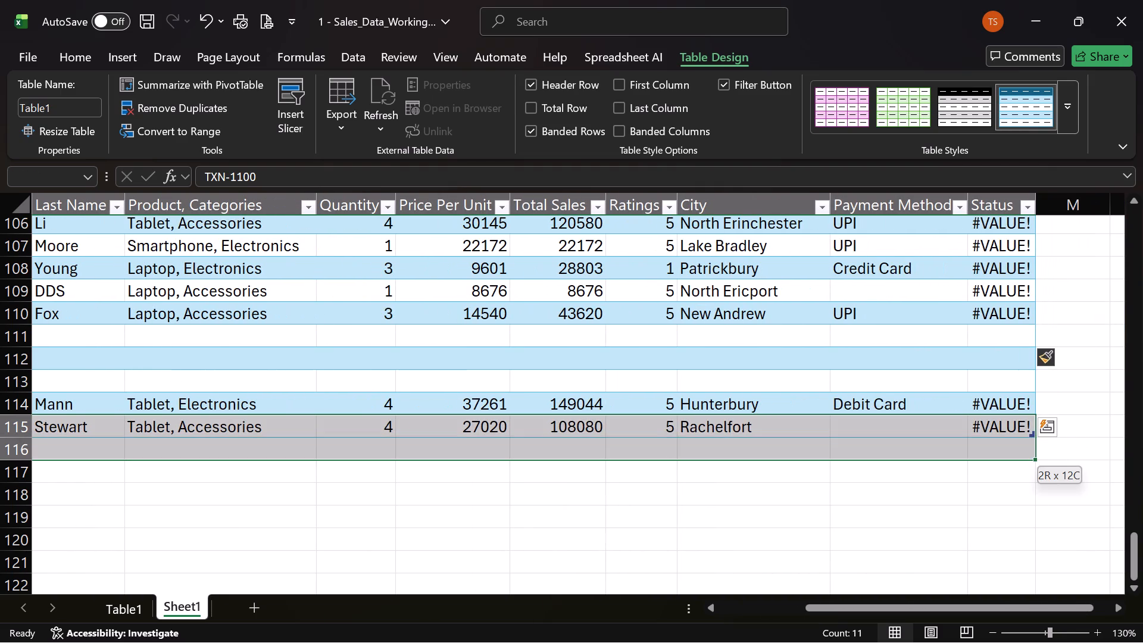
key("ctrl+d")
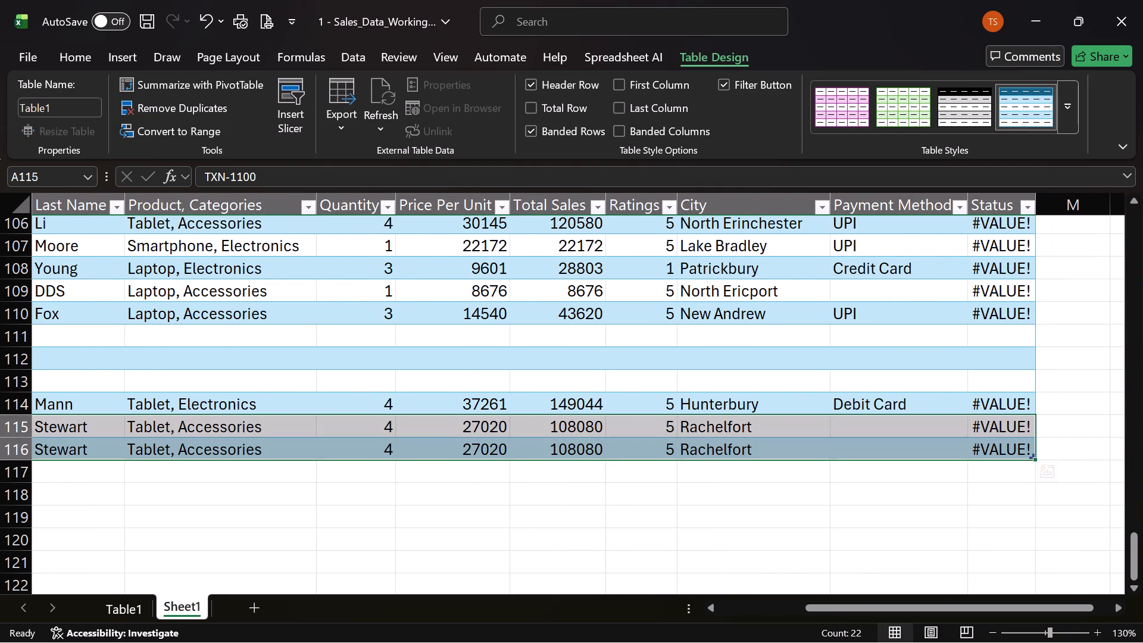
Change the Transaction ID of the duplicated last row to TXN-1101.
scroll(785, 473, "right", 3)
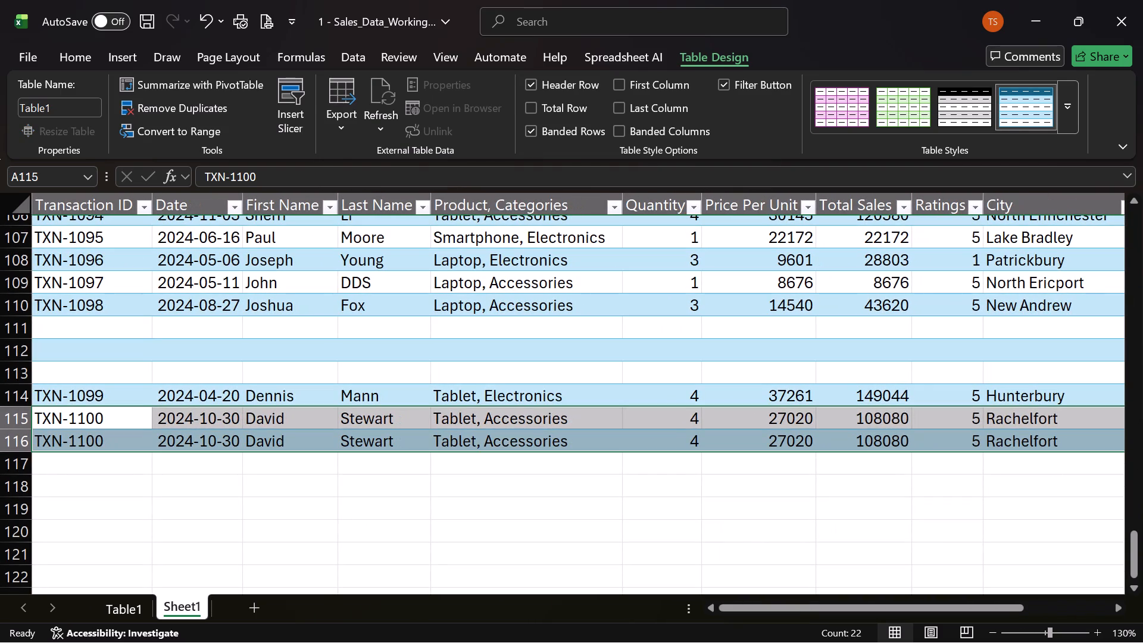
left_click(107, 438)
double_click(107, 438)
key("BackSpace")
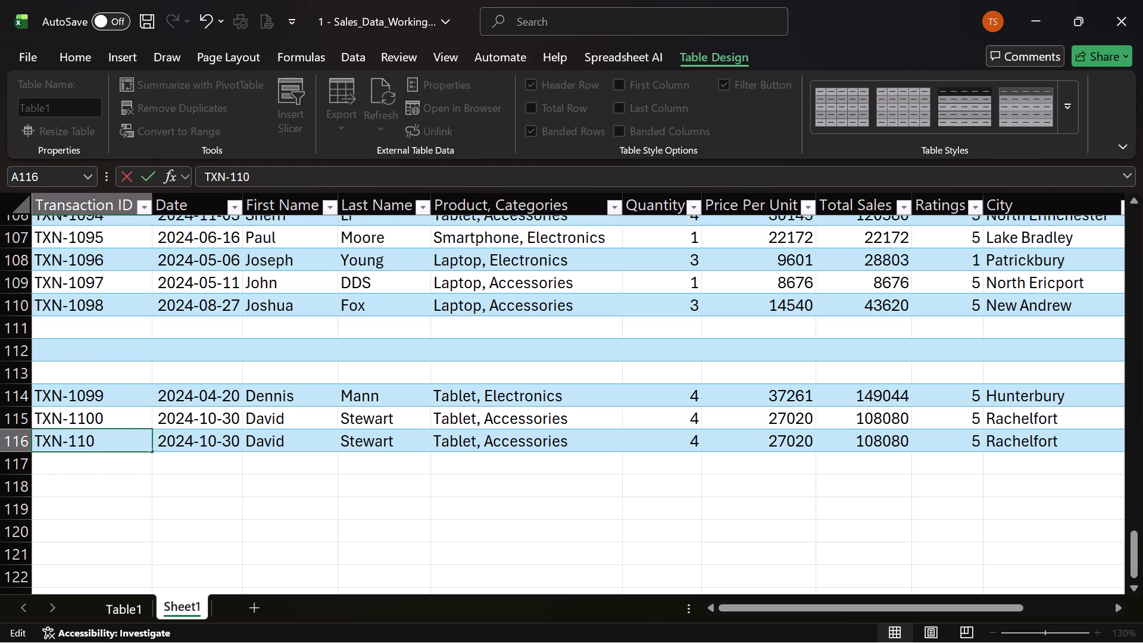
key("1")
key("Return")
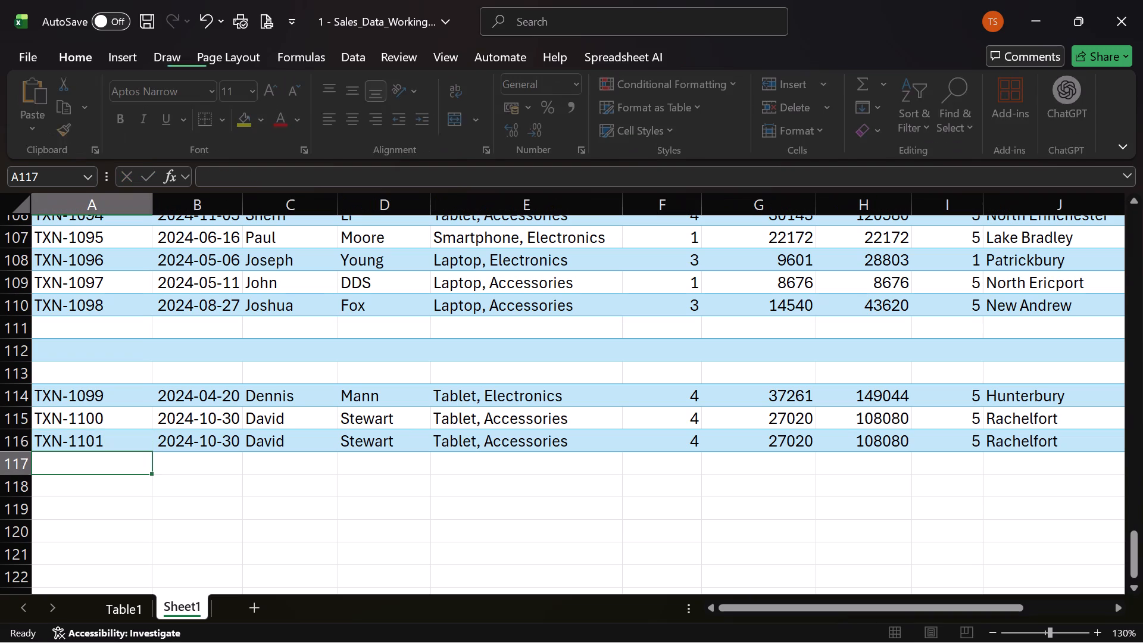
Replace the First Name and Last Name entries in the TXN-1101 row with a different customer's name in lowercase.
key("Right")
key("Right")
key("Right")
key("Up")
key("Left")
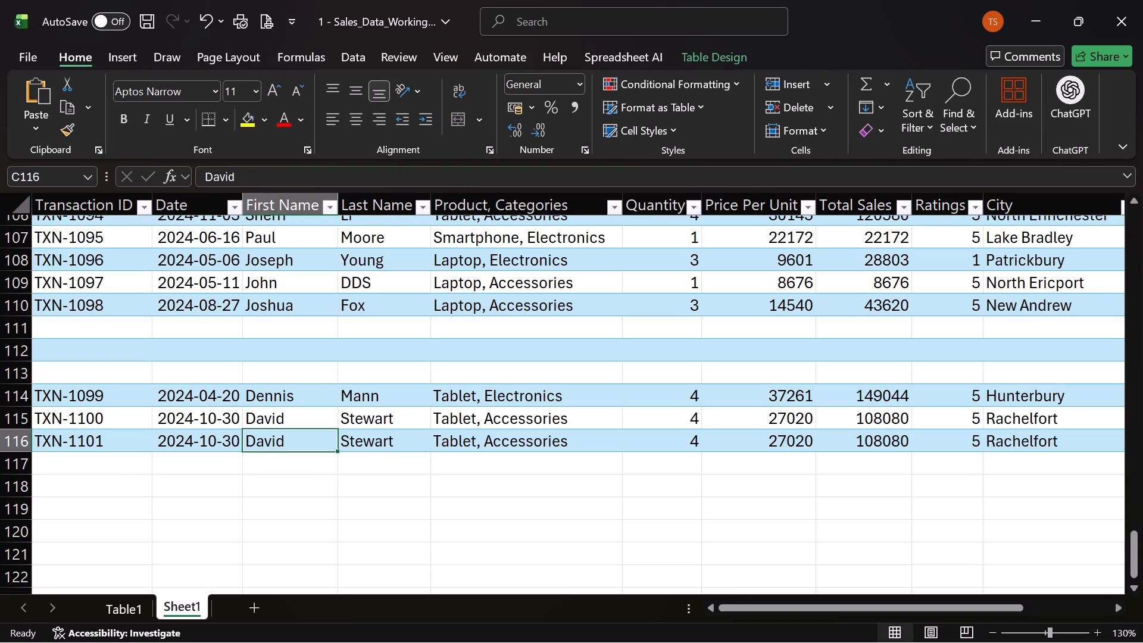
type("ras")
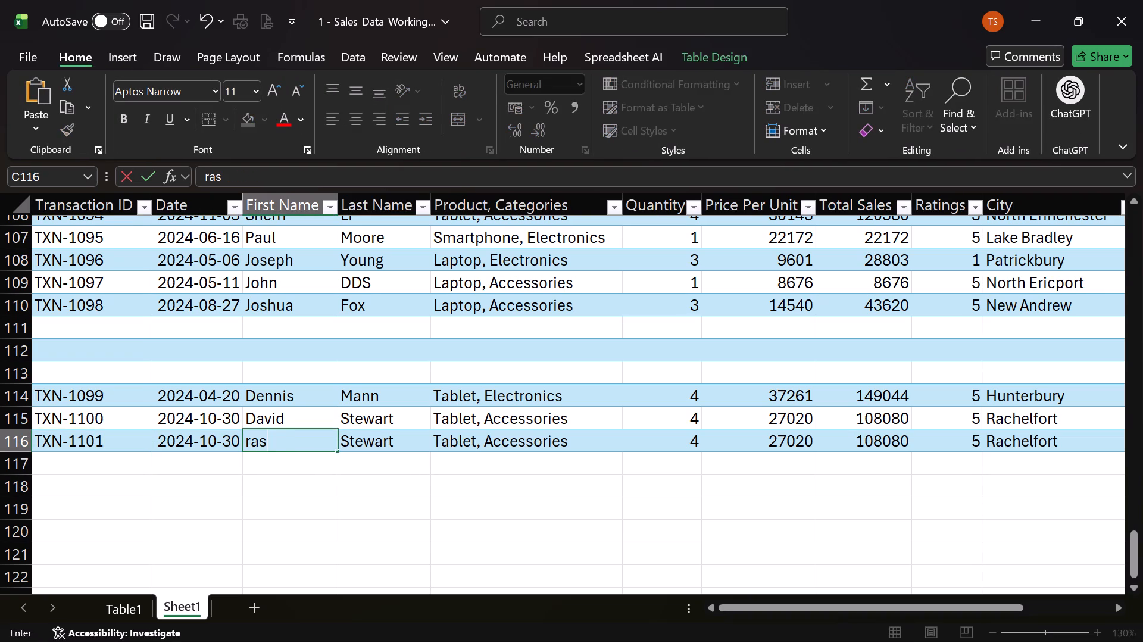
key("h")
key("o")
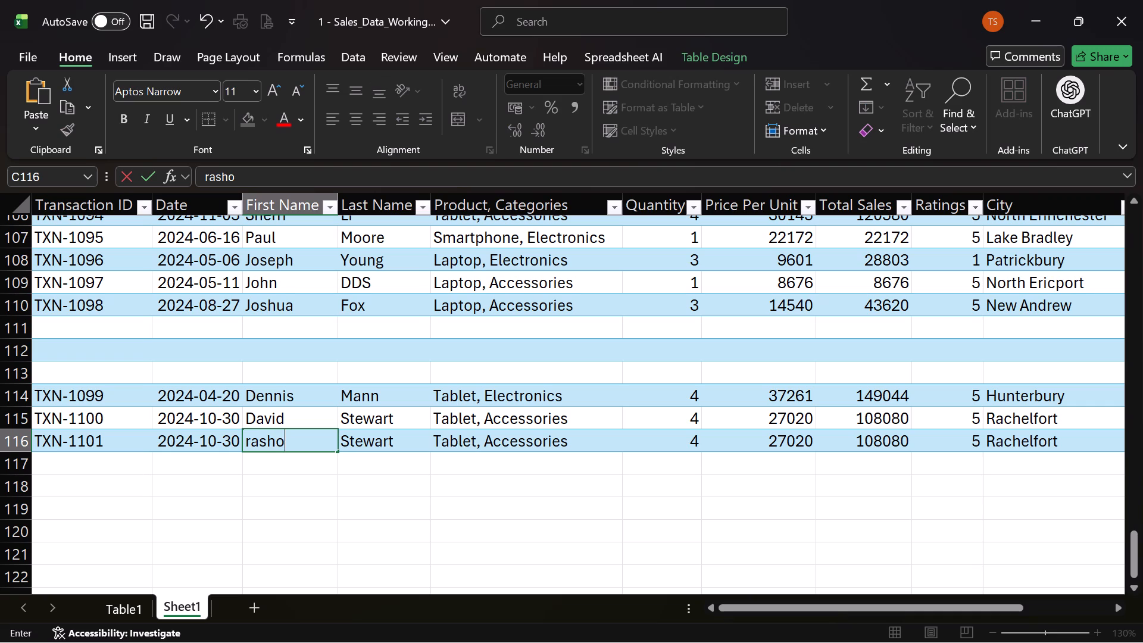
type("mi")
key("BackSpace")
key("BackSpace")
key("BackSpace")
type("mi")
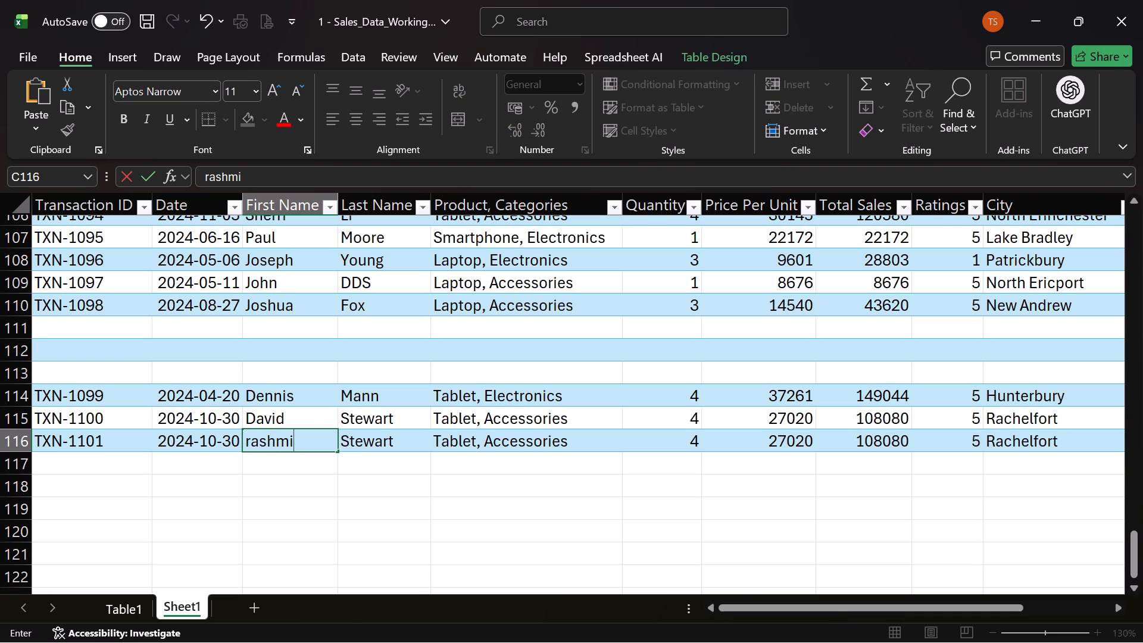
left_click(416, 437)
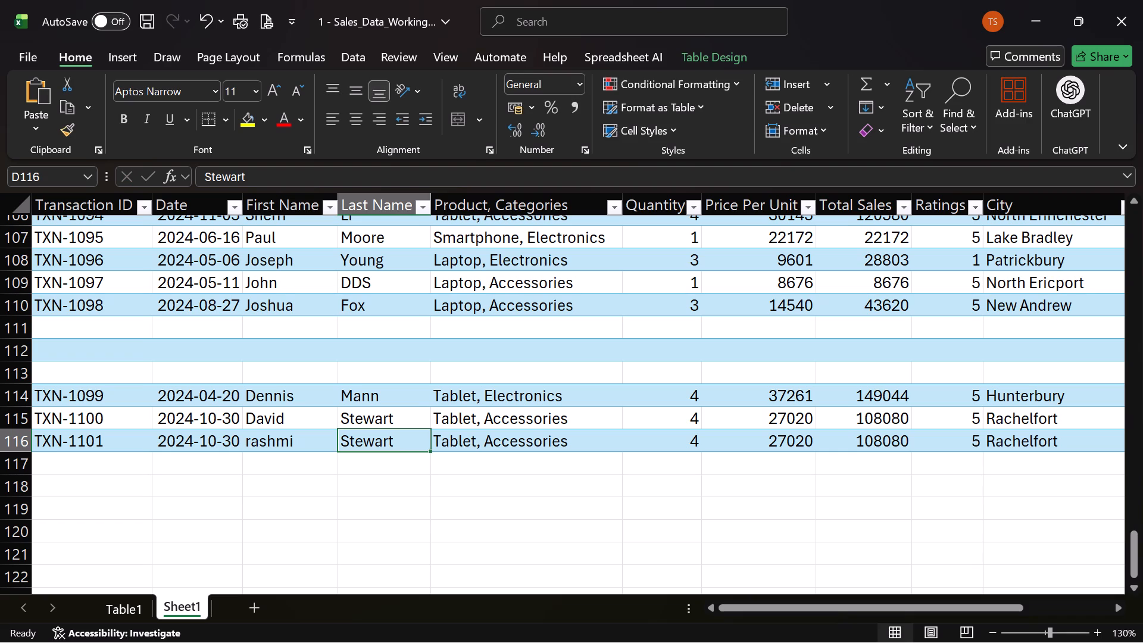
key("BackSpace")
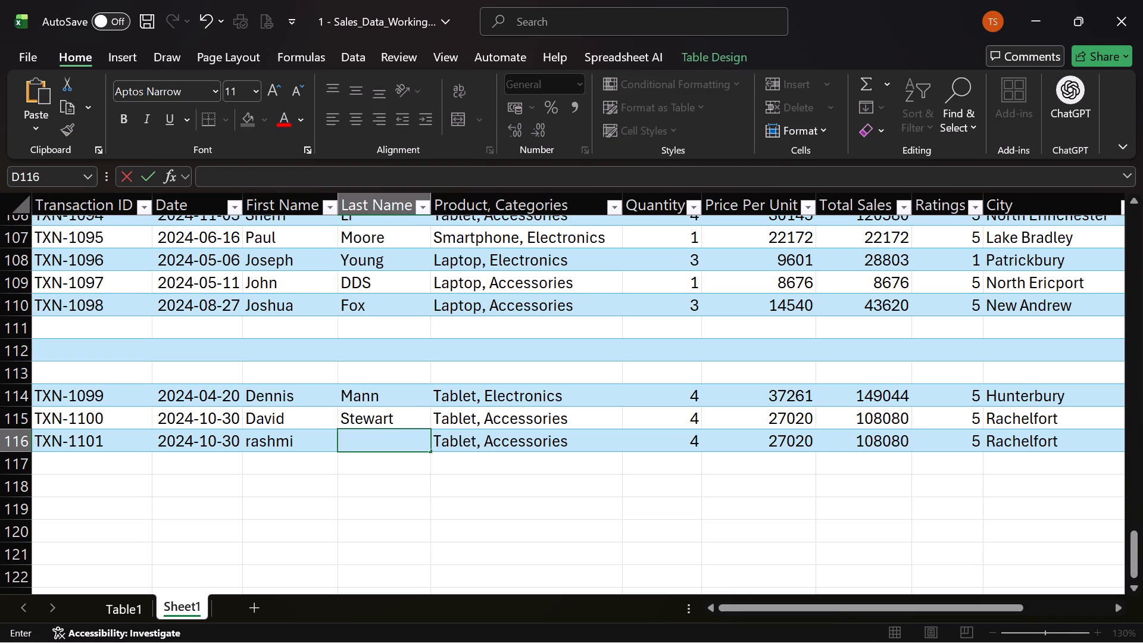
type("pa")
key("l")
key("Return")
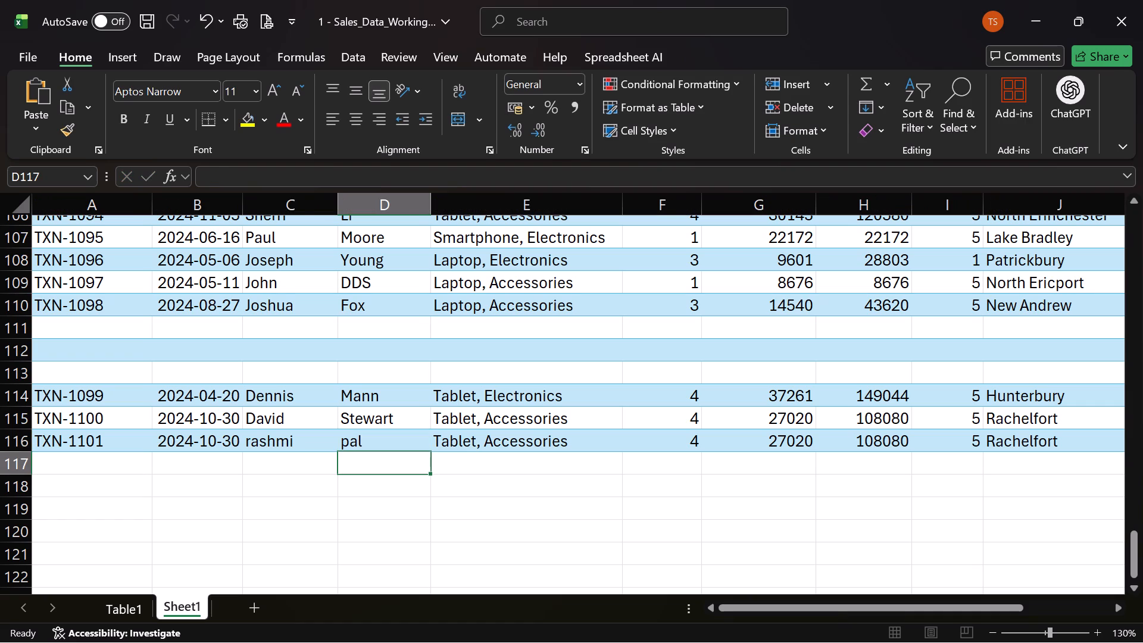
Change the product in the TXN-1101 row to Earphone, keeping the Accessories category after the comma.
double_click(461, 438)
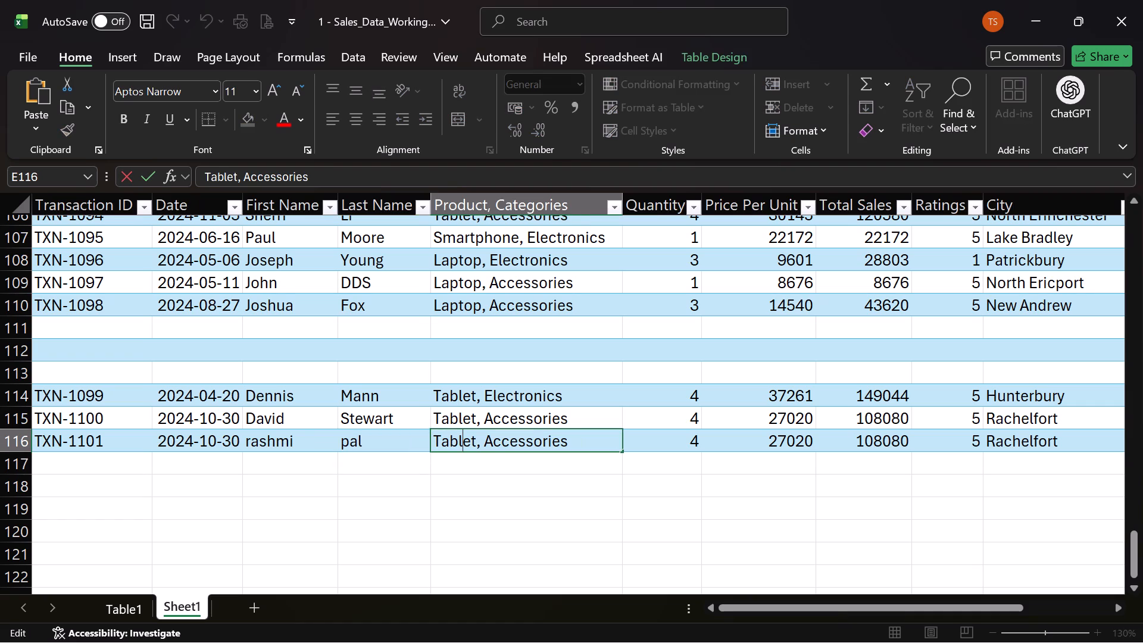
left_click_drag(476, 439, 383, 459)
key("BackSpace")
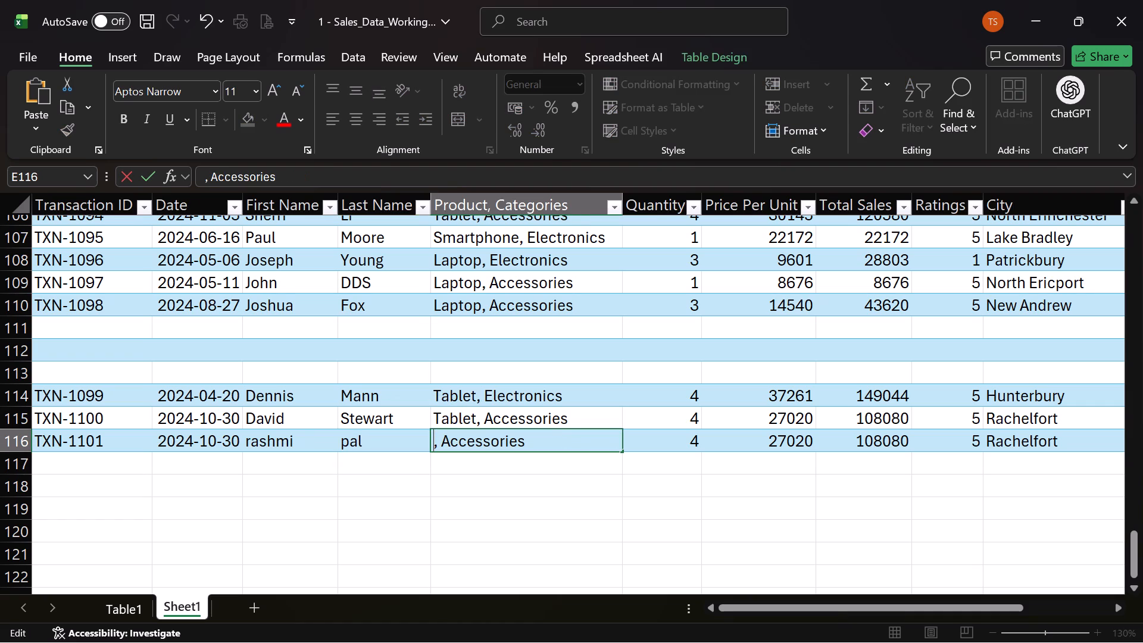
type("Ear")
key("BackSpace")
key("r")
key("BackSpace")
key("BackSpace")
type("ea")
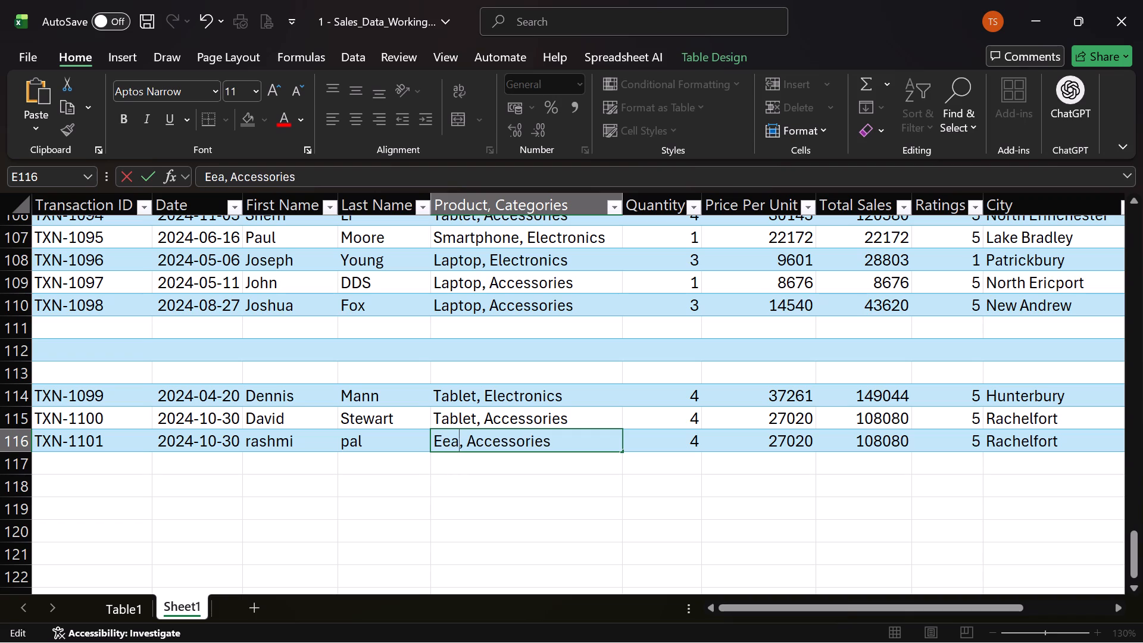
key("BackSpace")
key("BackSpace")
type("ar")
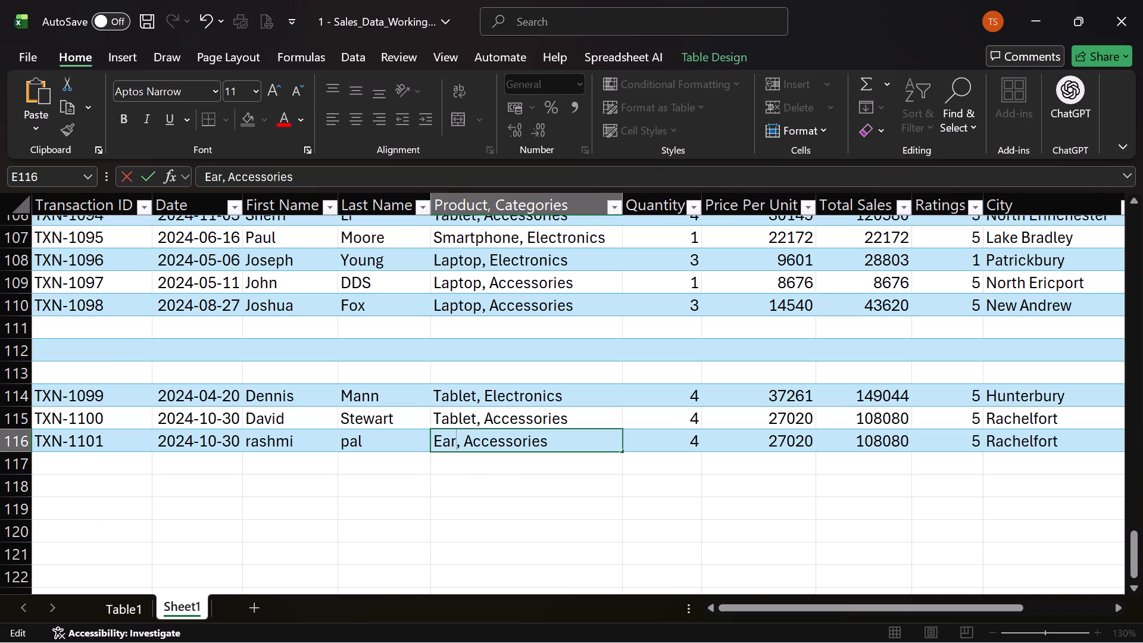
type("phoen")
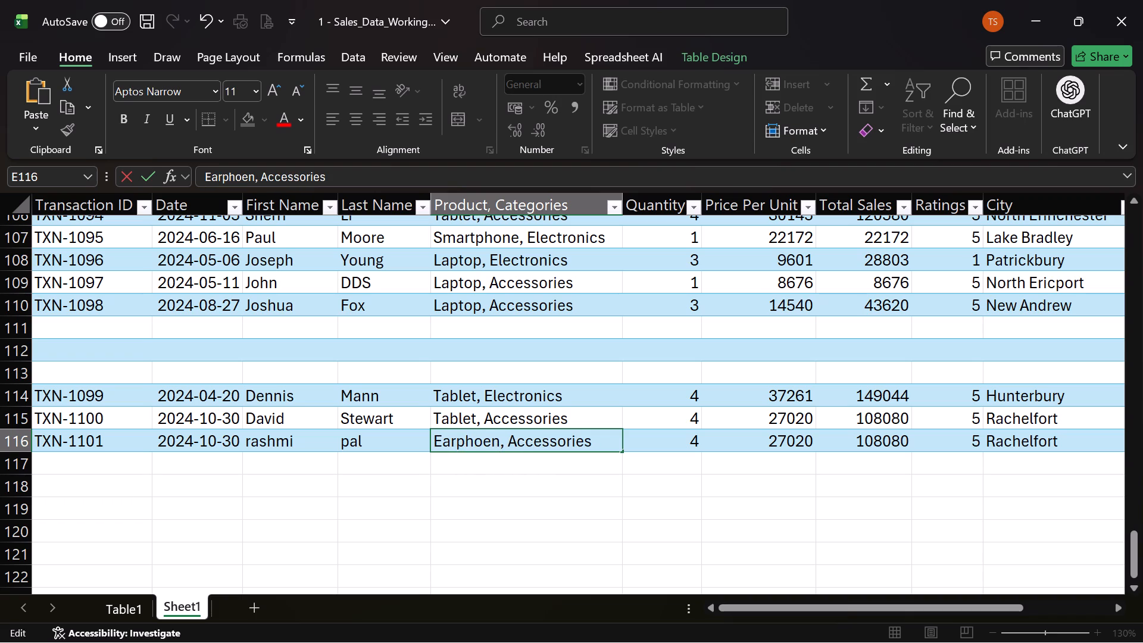
key("BackSpace")
key("BackSpace")
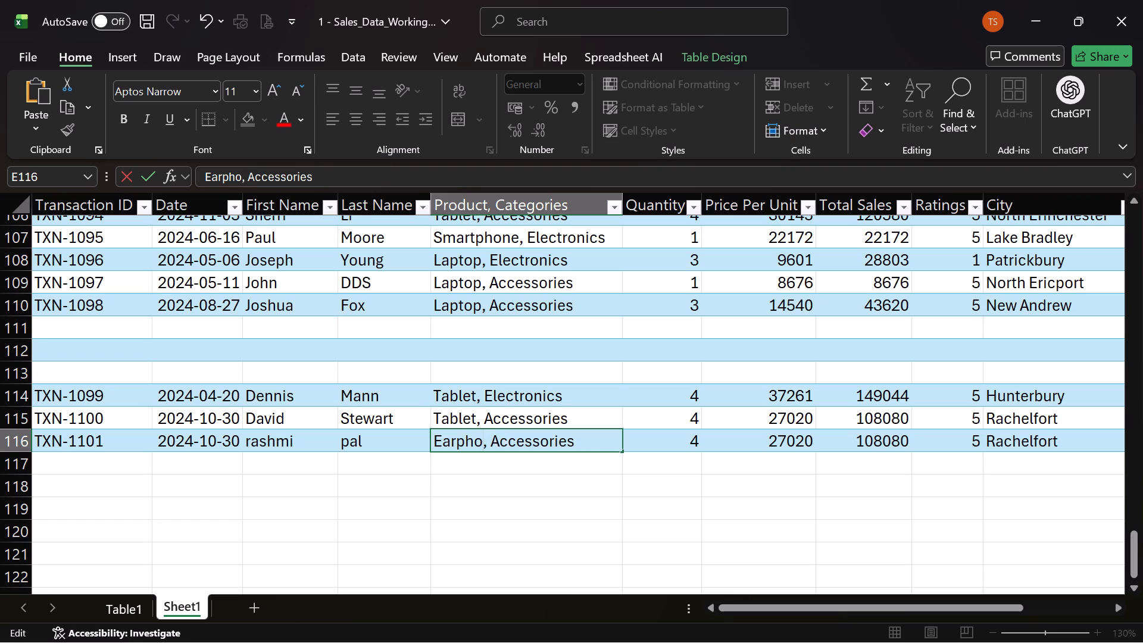
type("ne")
left_click(613, 486)
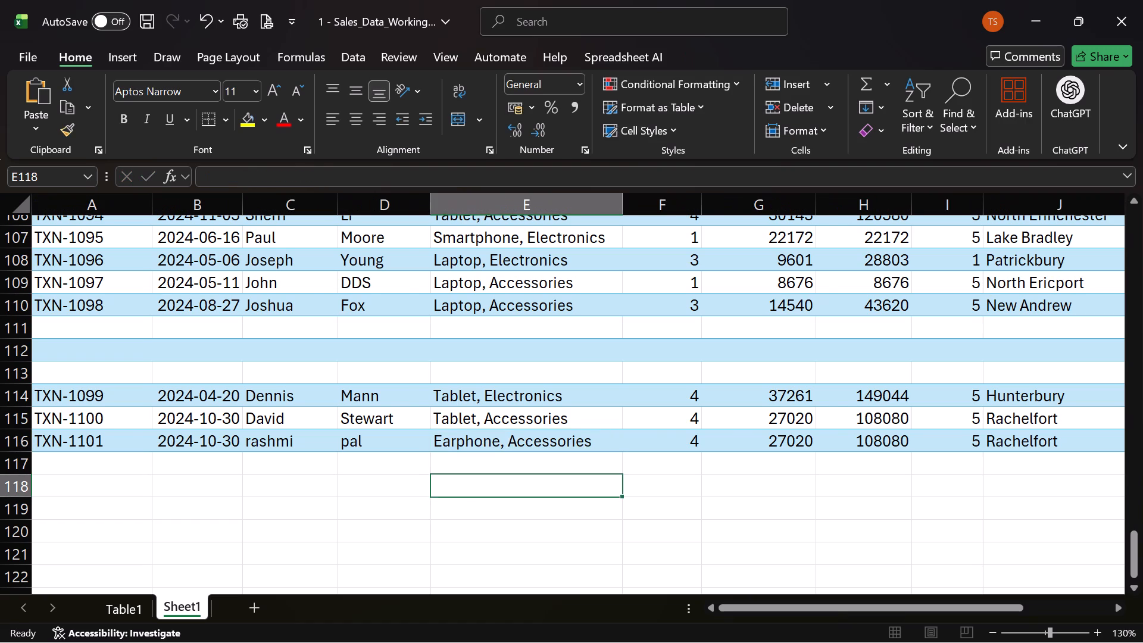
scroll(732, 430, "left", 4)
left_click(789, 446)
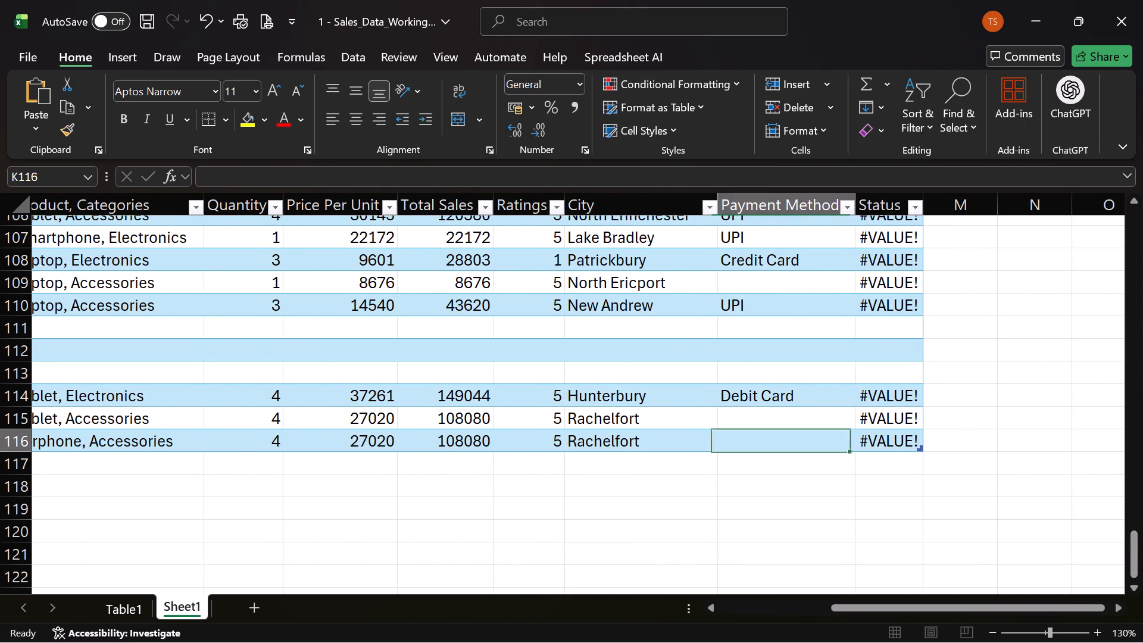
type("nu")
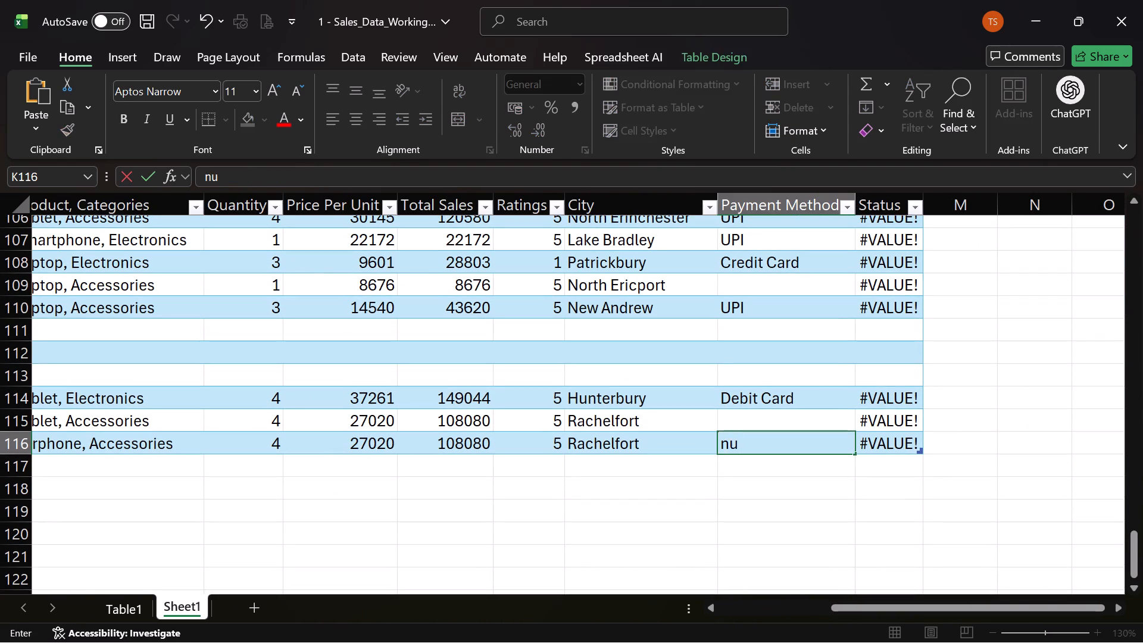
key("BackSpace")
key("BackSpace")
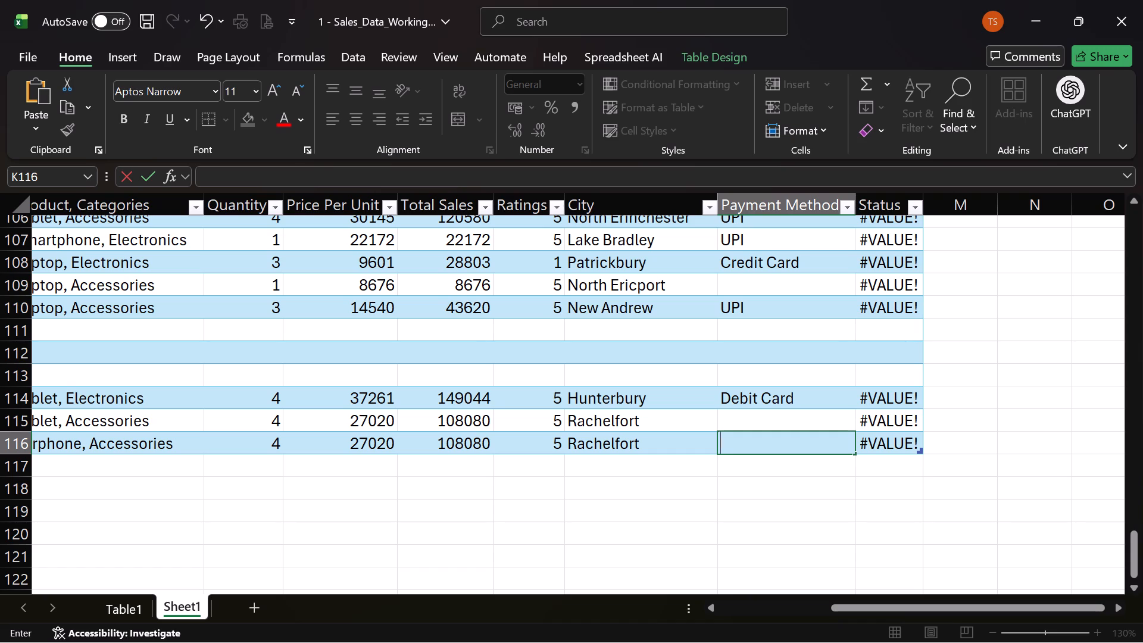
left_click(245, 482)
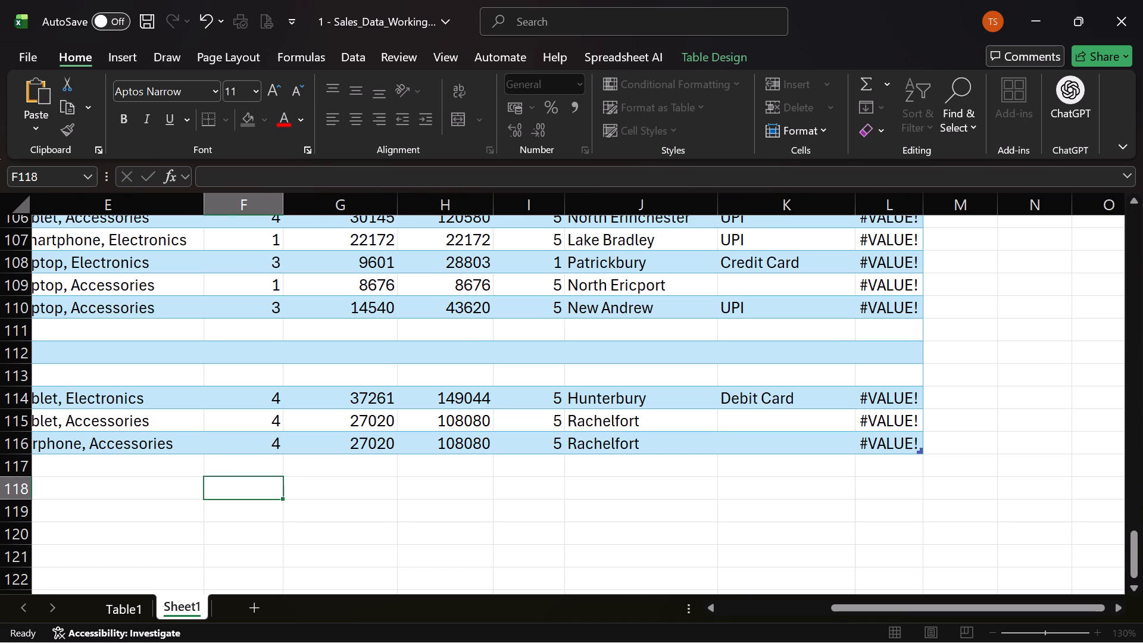
Refresh the query behind the cleaned table on the Table1 sheet to bring in the changed source rows.
left_click(132, 603)
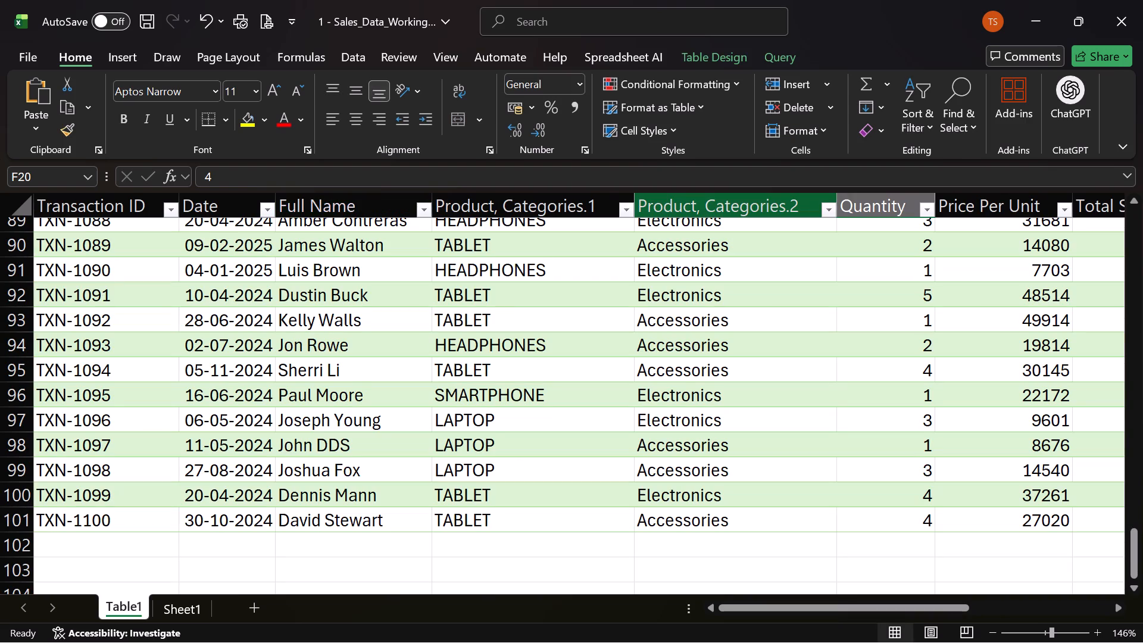
left_click(792, 56)
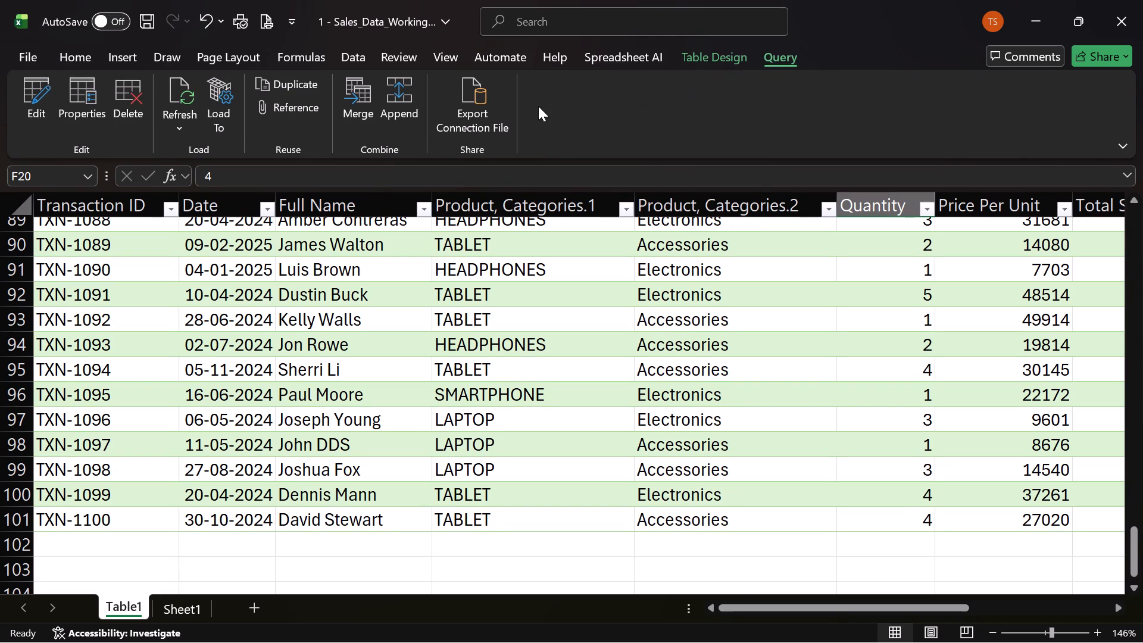
left_click(718, 50)
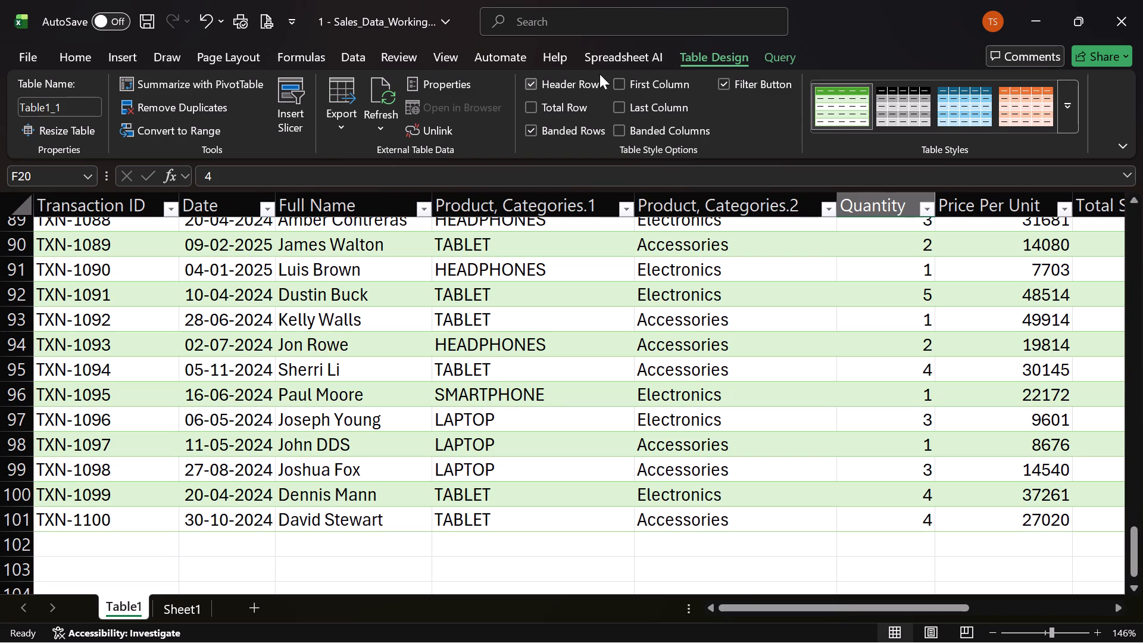
left_click(625, 315)
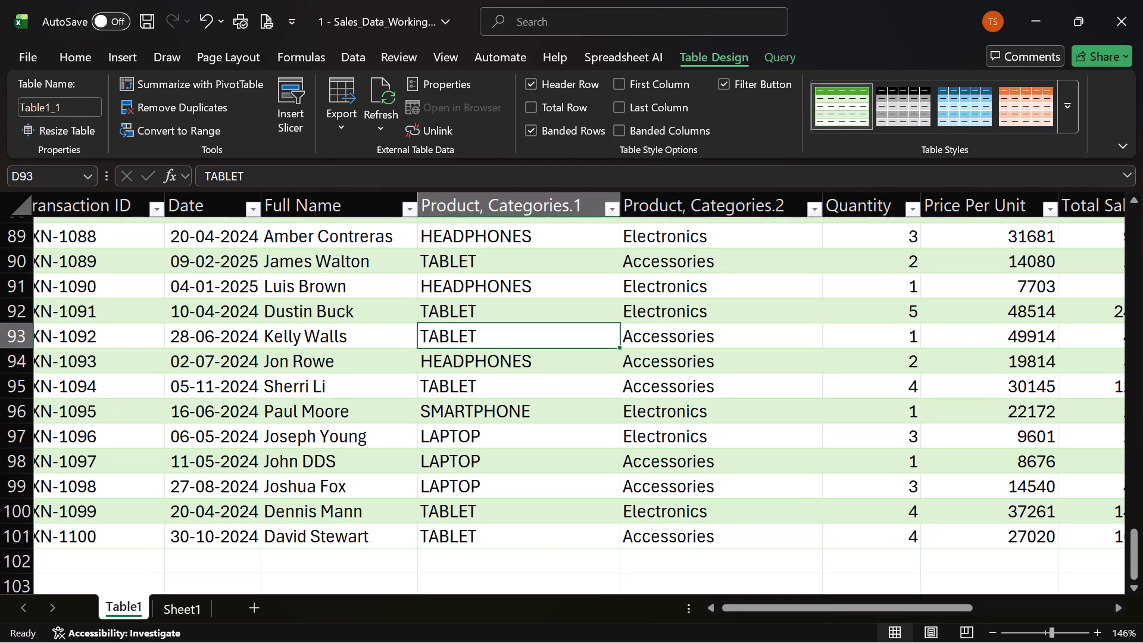
left_click(780, 64)
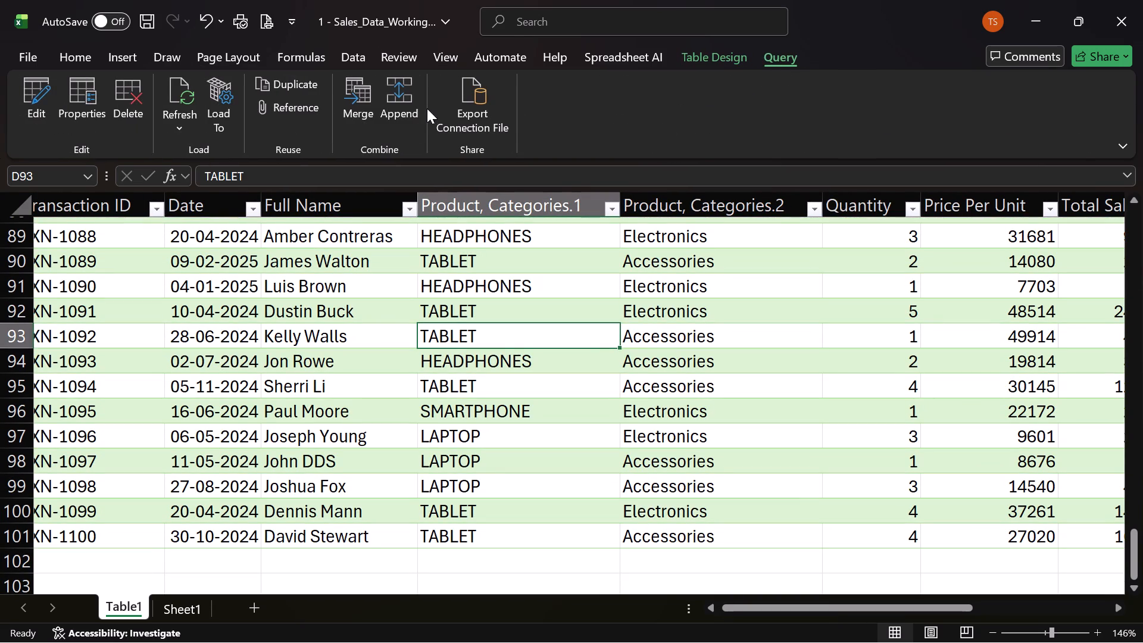
left_click(179, 102)
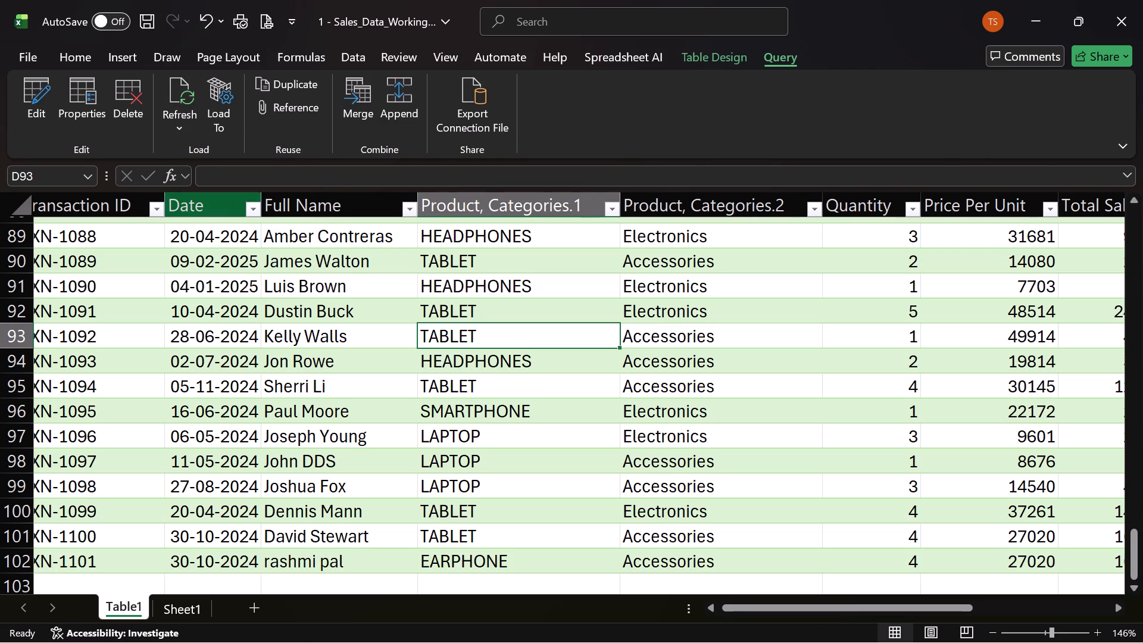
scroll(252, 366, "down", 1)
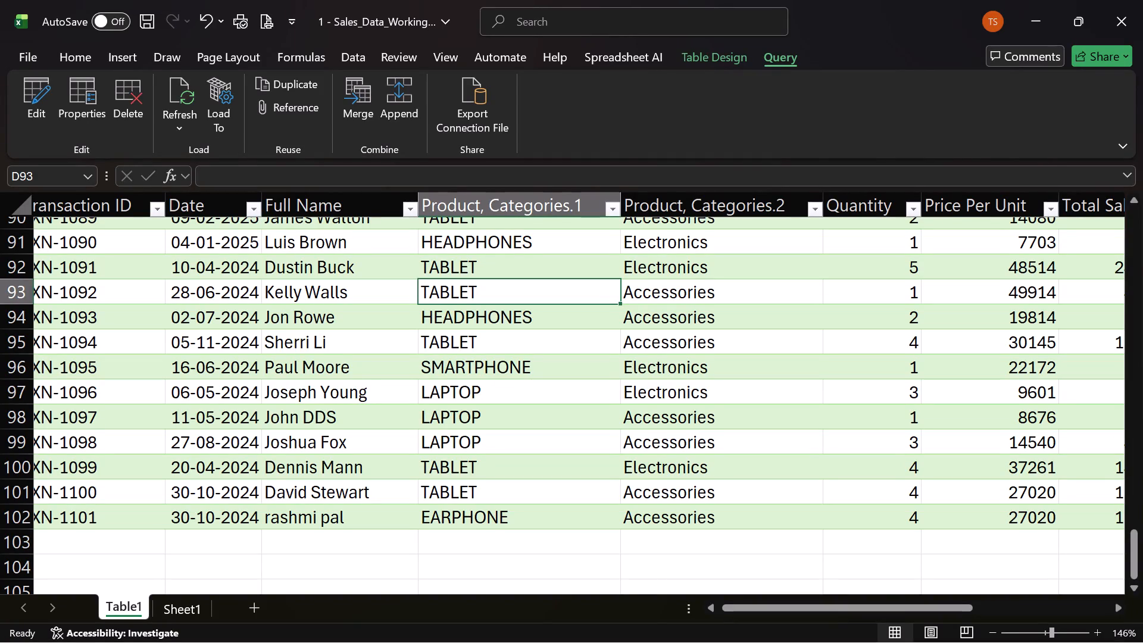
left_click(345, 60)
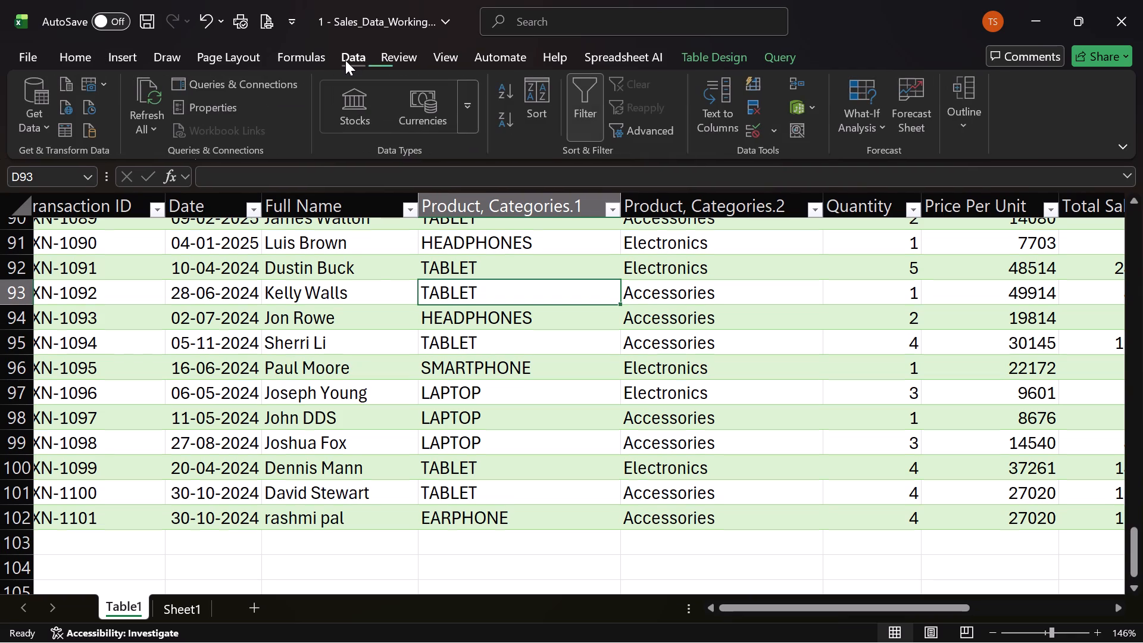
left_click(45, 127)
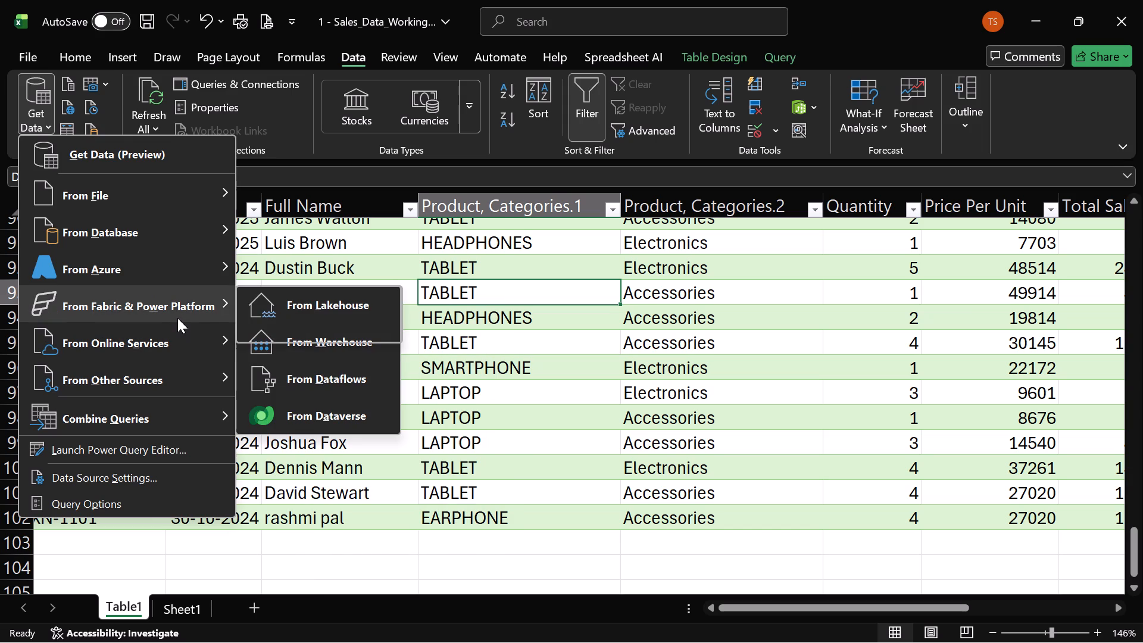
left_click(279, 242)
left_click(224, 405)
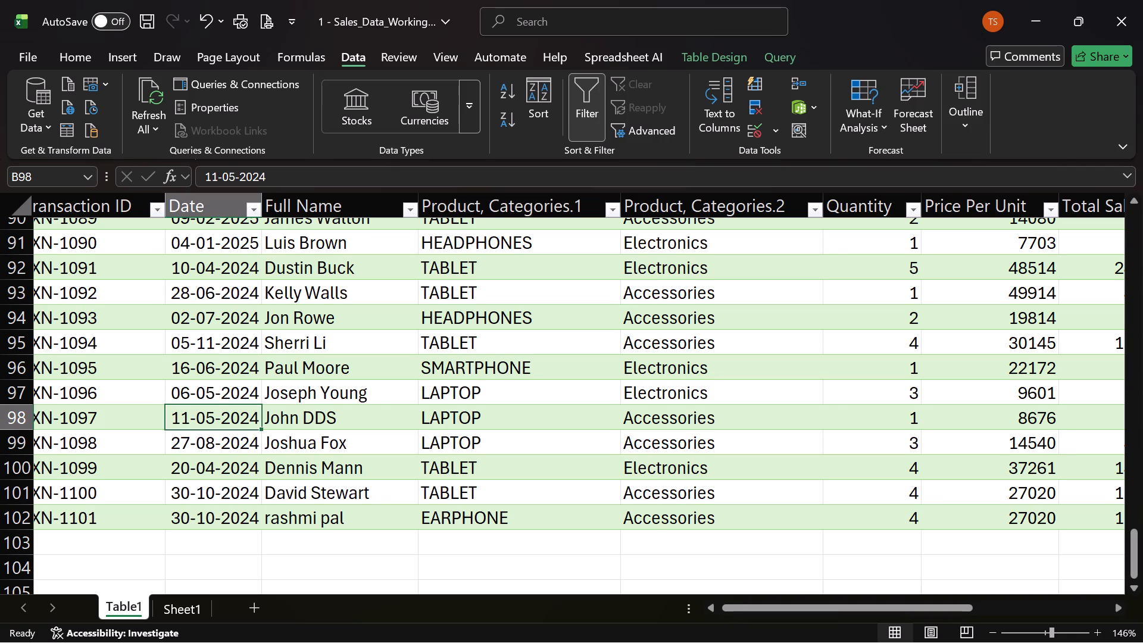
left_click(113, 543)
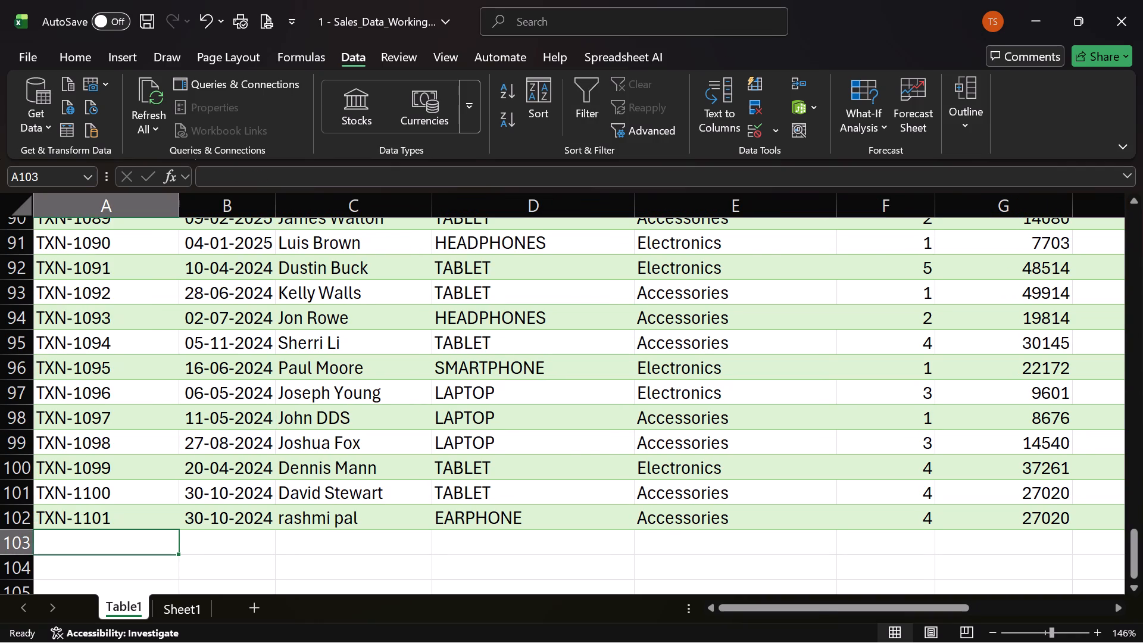
Examine the last source rows on Sheet1, including the TXN-1101 row, against the cleaned table on the Table1 sheet.
left_click(177, 604)
left_click(171, 445)
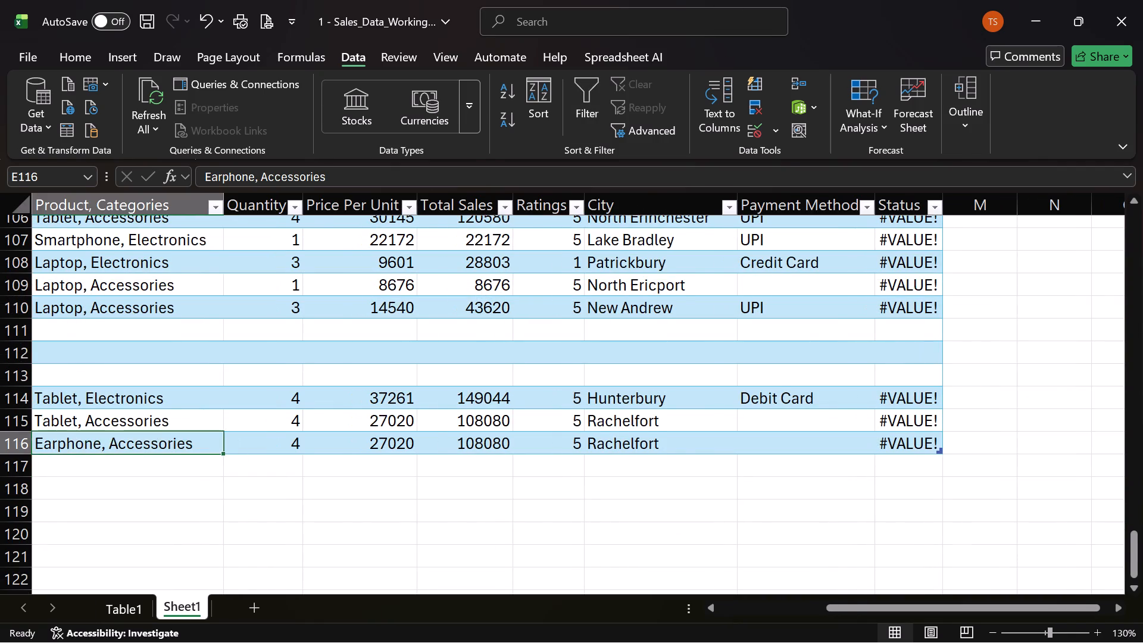
scroll(171, 445, "right", 3)
left_click(121, 464)
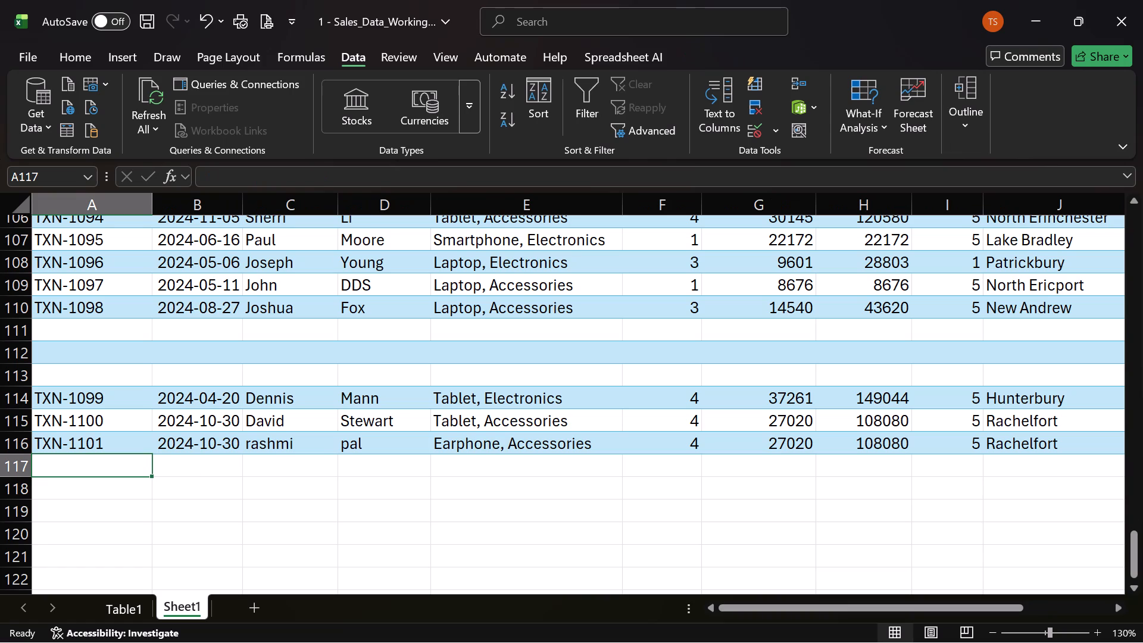
left_click(119, 383)
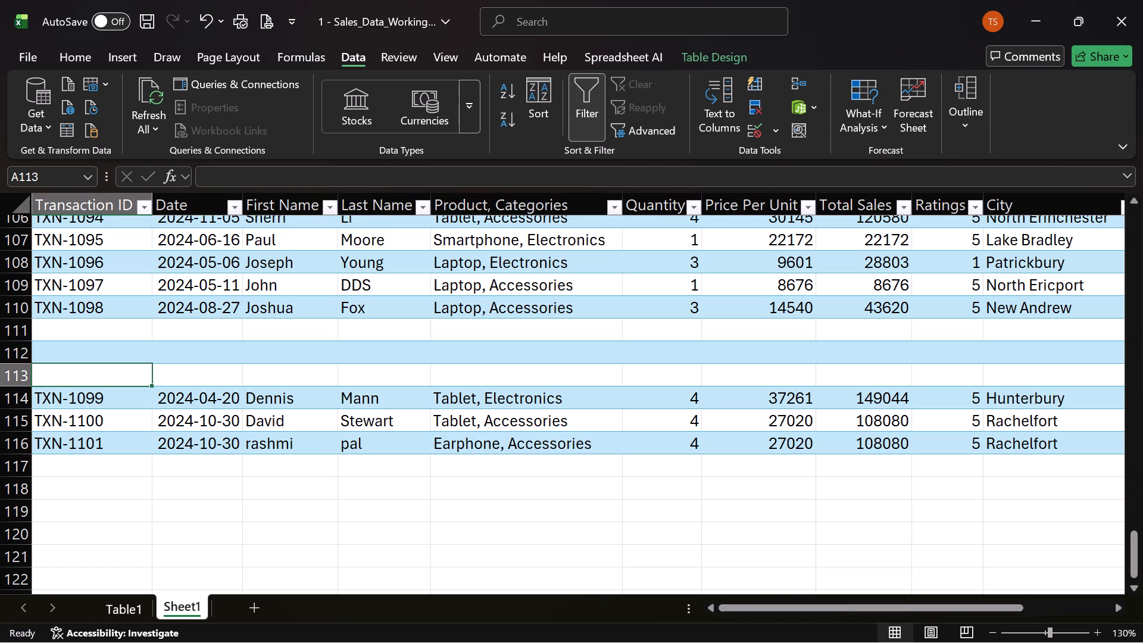
left_click(98, 477)
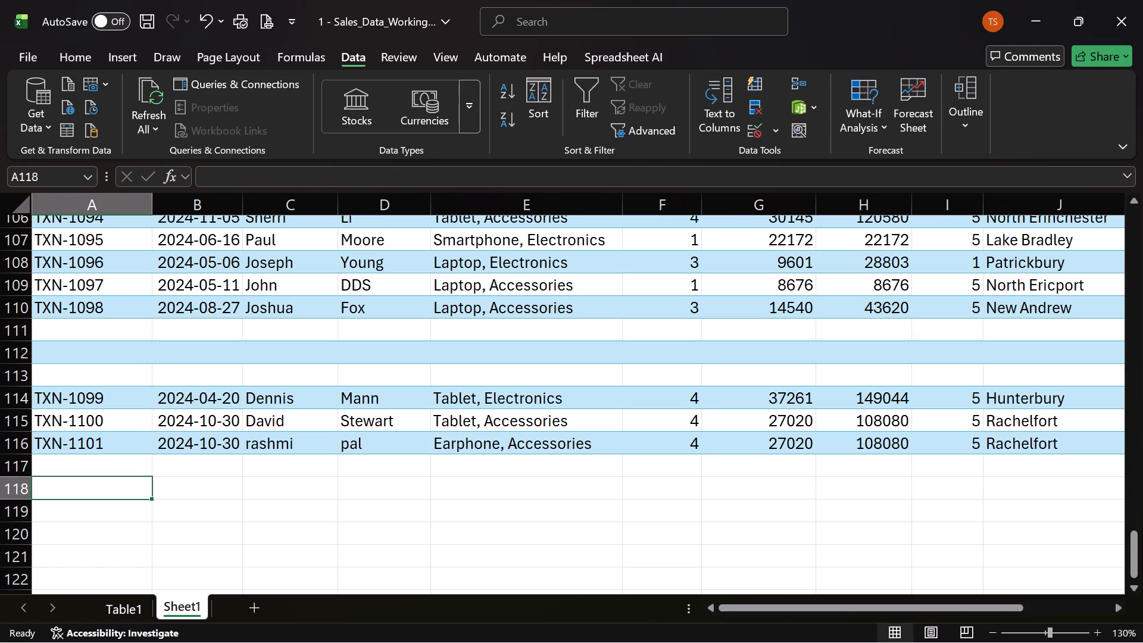
left_click(98, 463)
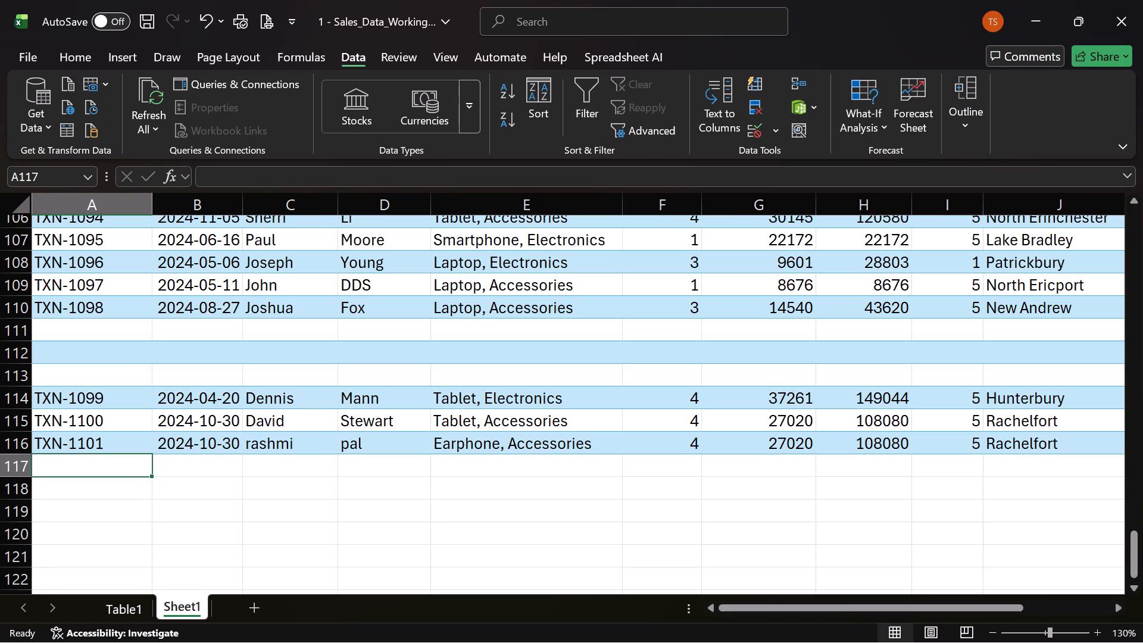
left_click_drag(108, 445, 661, 455)
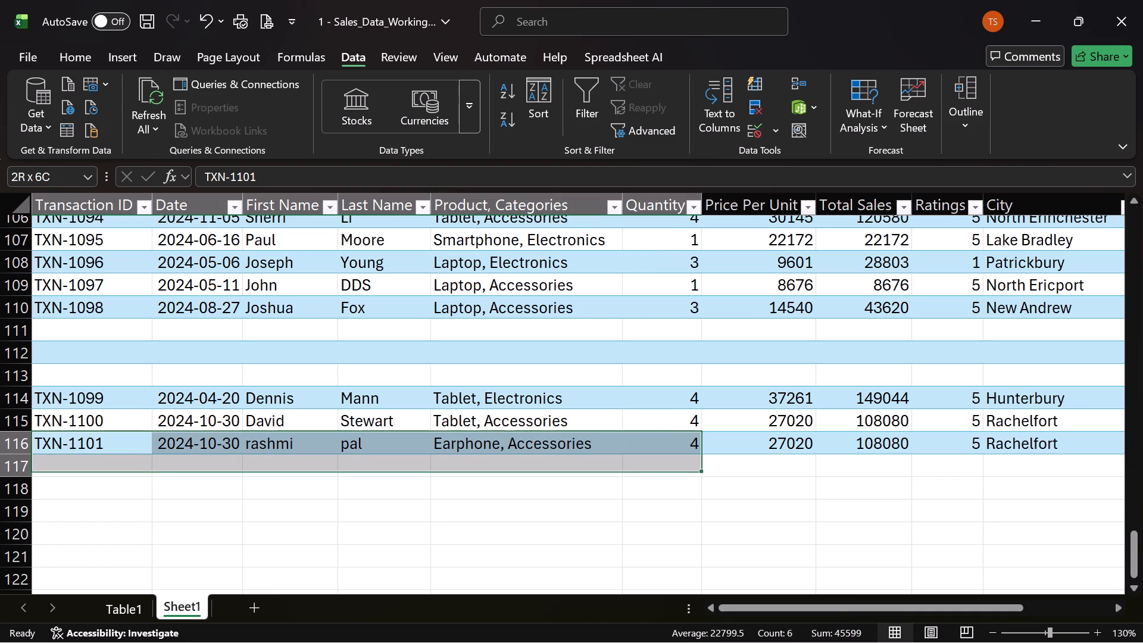
left_click_drag(661, 455, 997, 448)
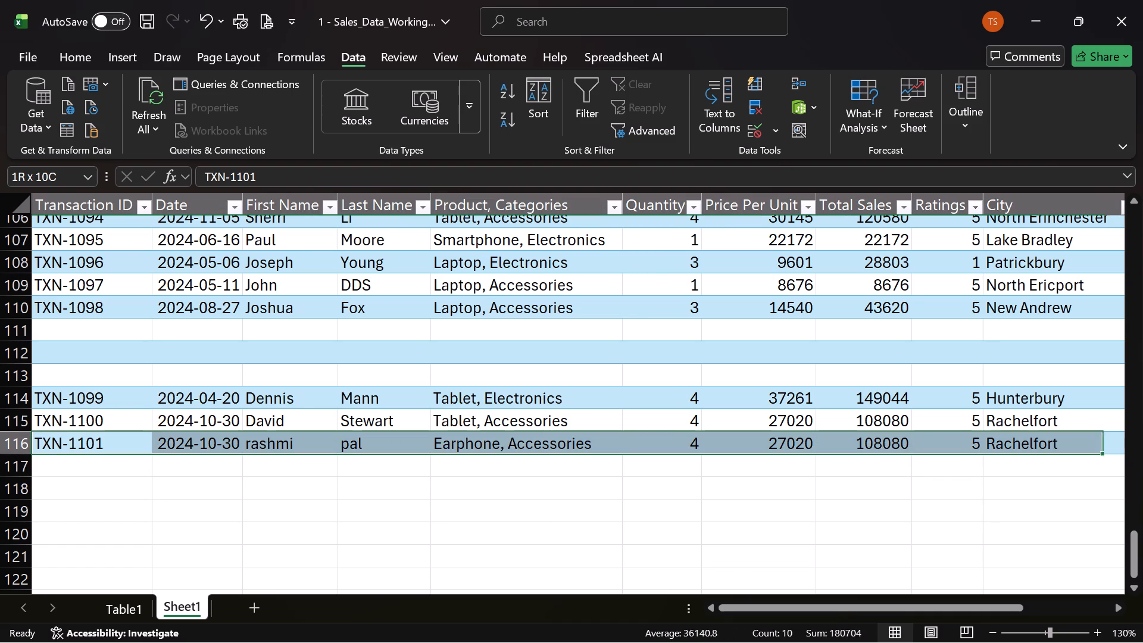
left_click_drag(997, 448, 1092, 449)
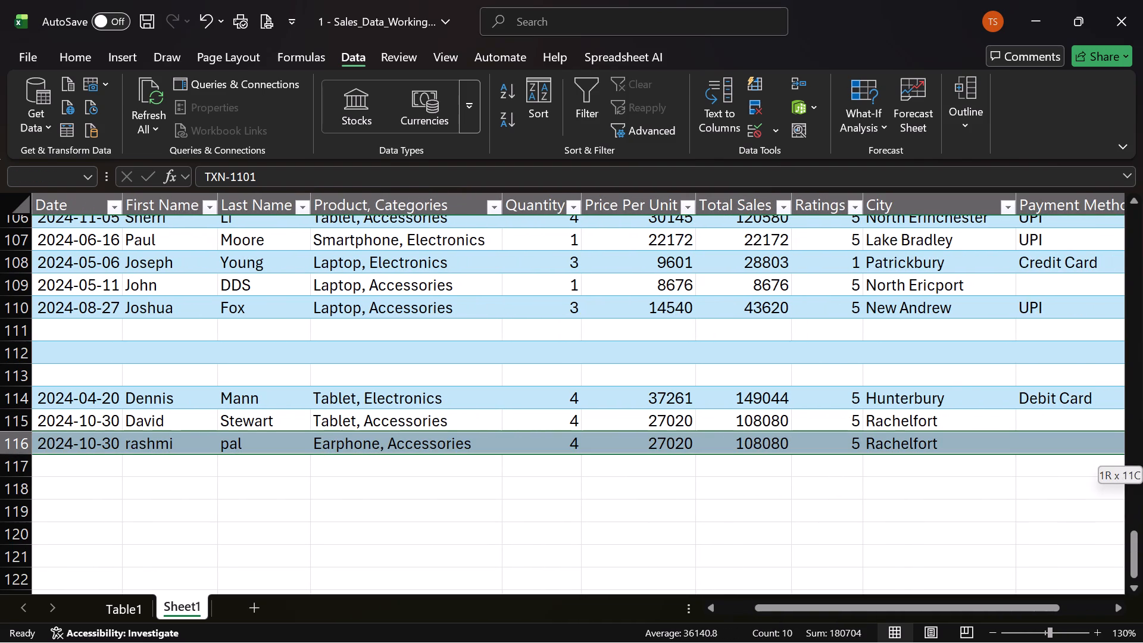
left_click_drag(1092, 449, 1113, 441)
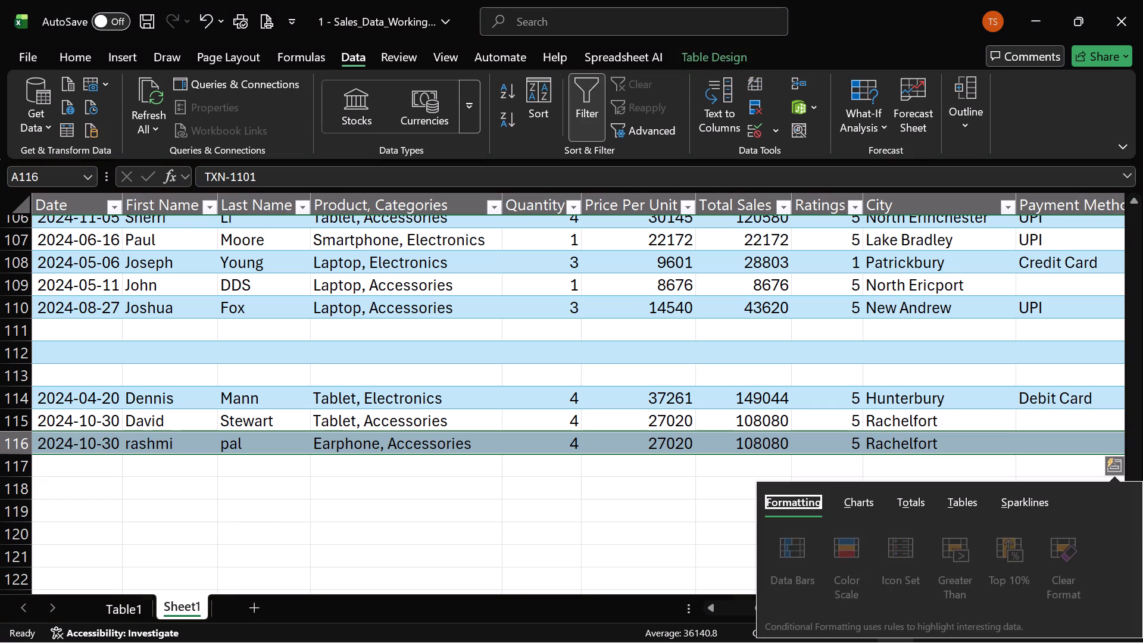
left_click(411, 422)
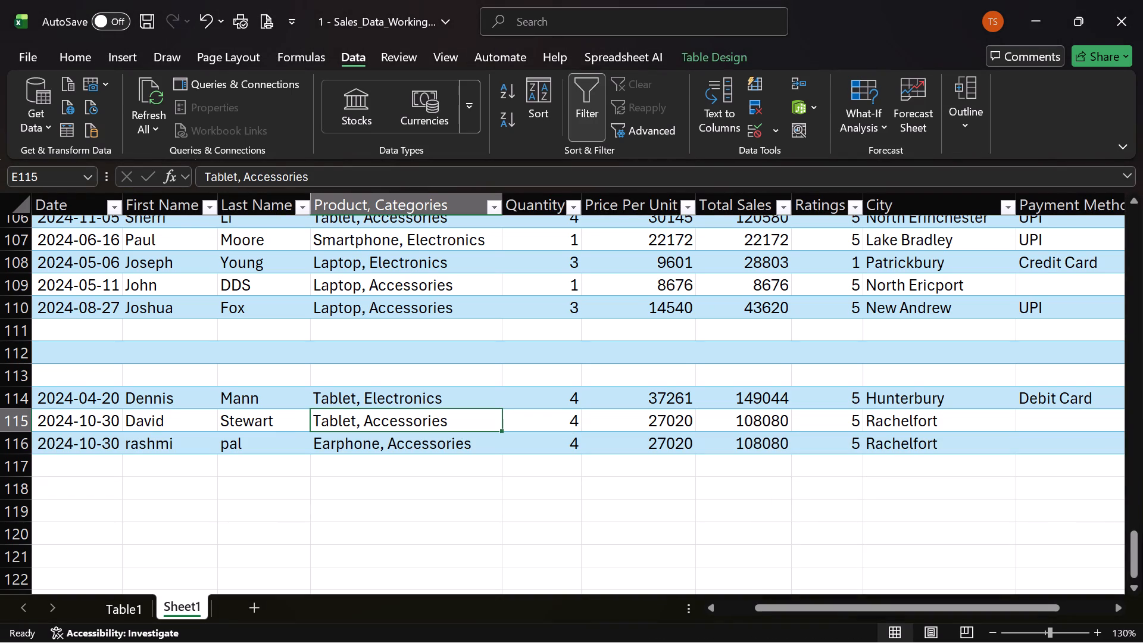
left_click(110, 607)
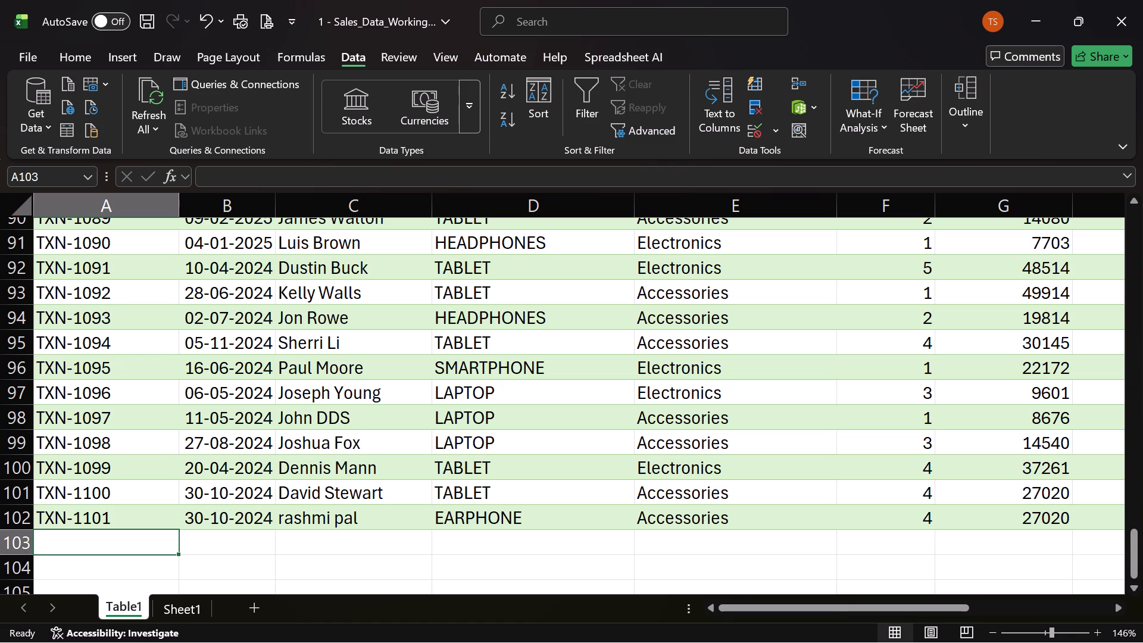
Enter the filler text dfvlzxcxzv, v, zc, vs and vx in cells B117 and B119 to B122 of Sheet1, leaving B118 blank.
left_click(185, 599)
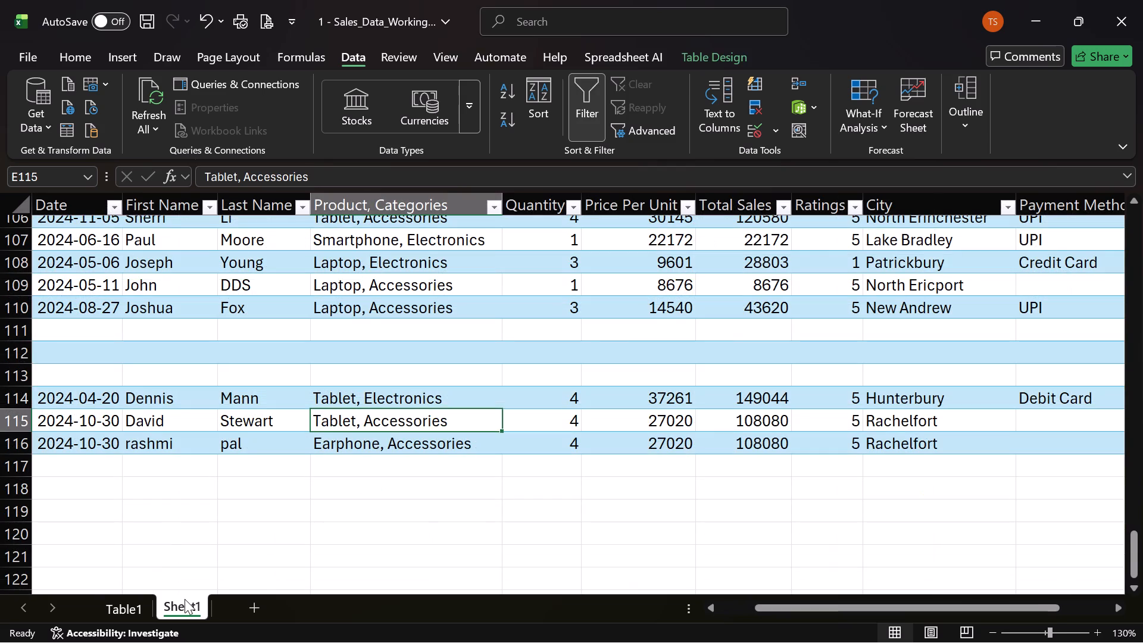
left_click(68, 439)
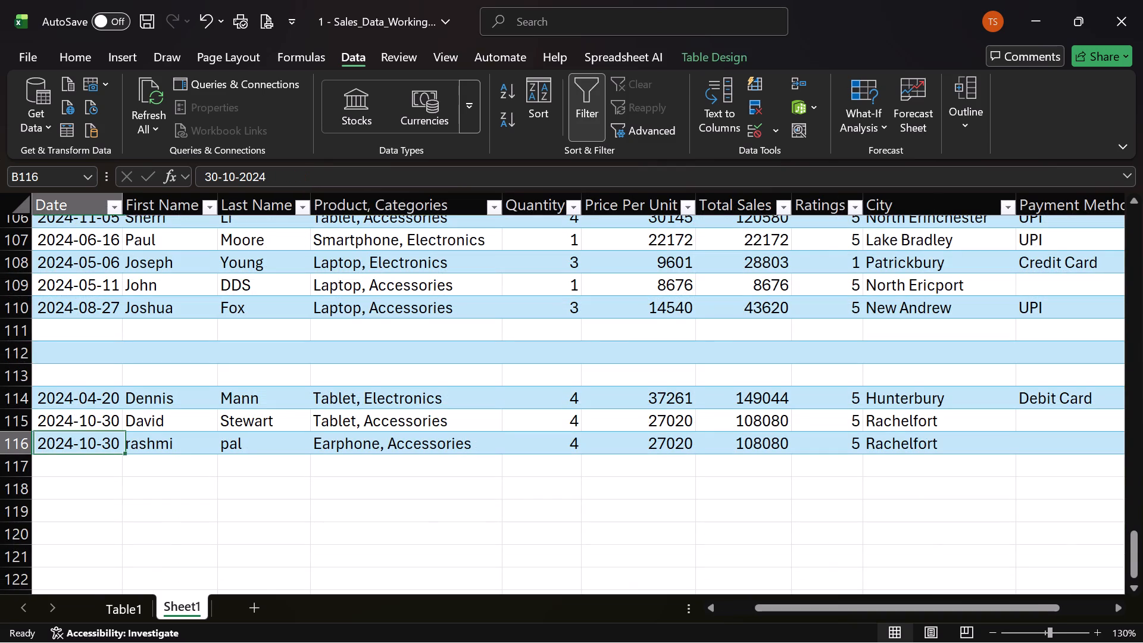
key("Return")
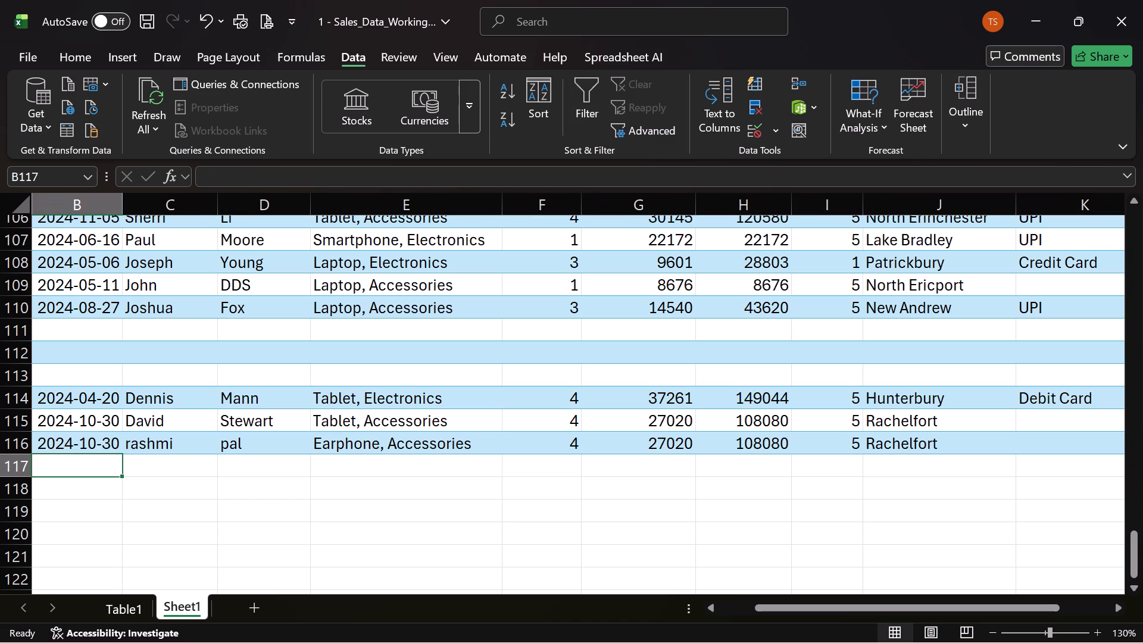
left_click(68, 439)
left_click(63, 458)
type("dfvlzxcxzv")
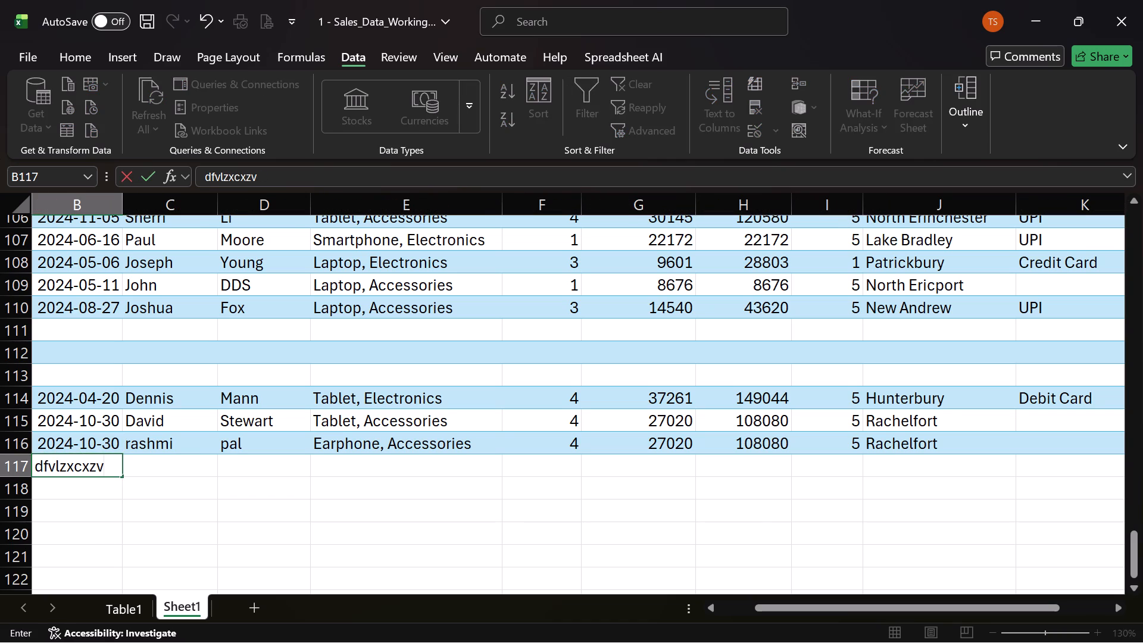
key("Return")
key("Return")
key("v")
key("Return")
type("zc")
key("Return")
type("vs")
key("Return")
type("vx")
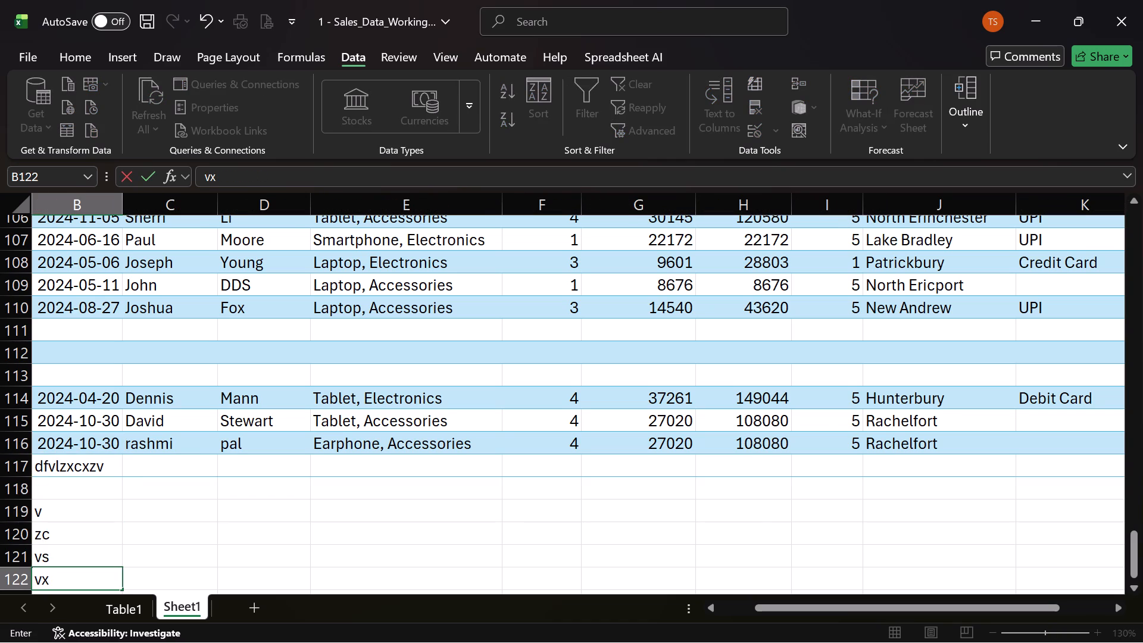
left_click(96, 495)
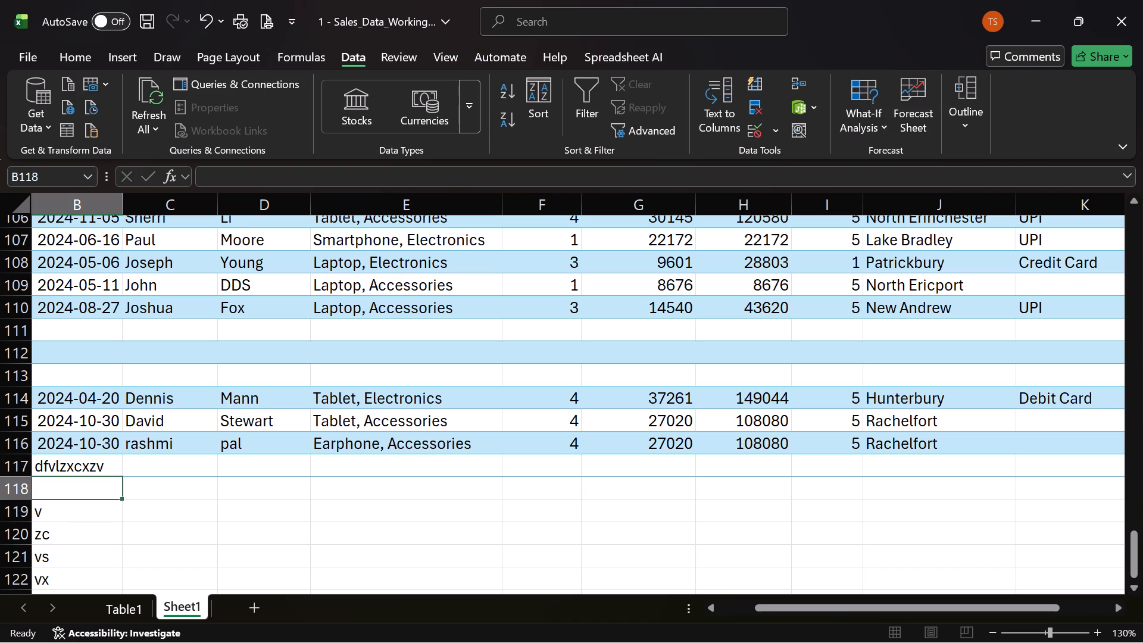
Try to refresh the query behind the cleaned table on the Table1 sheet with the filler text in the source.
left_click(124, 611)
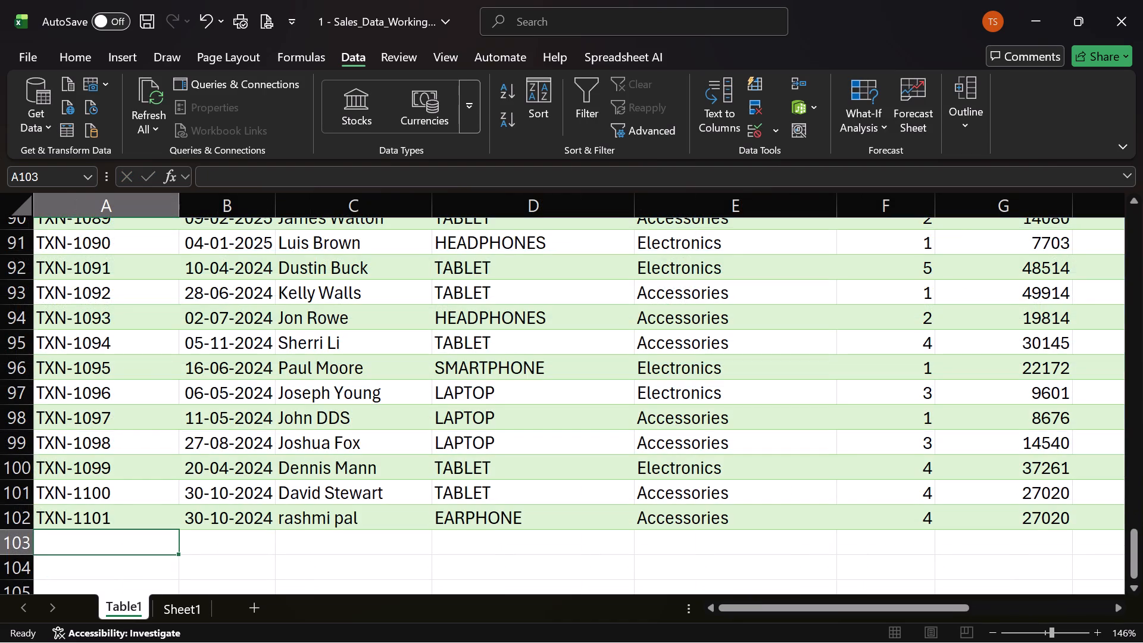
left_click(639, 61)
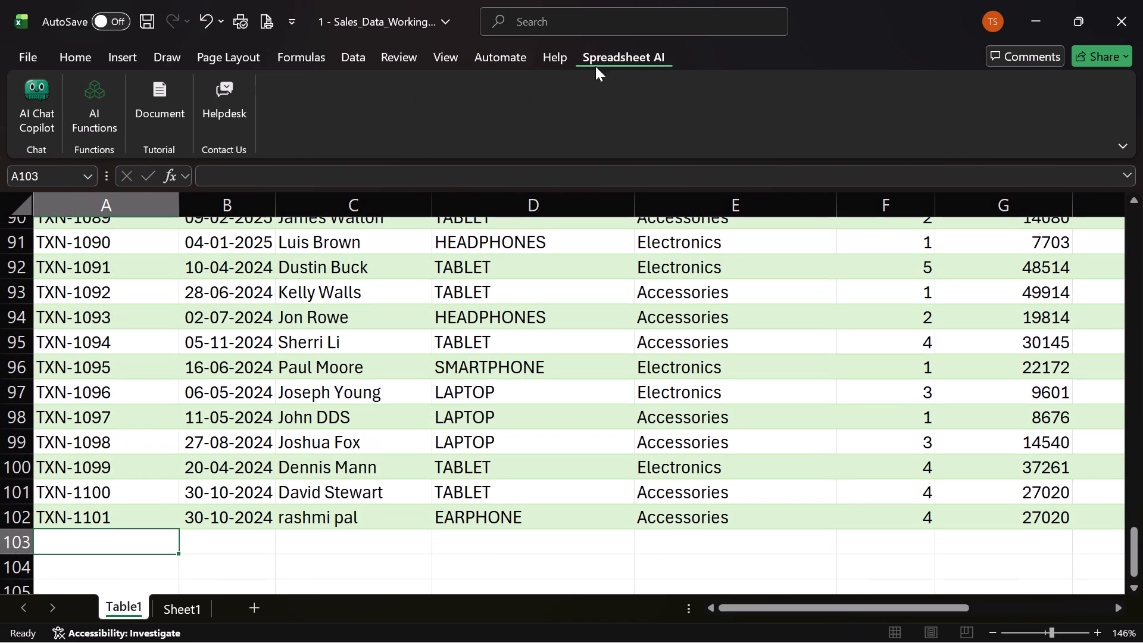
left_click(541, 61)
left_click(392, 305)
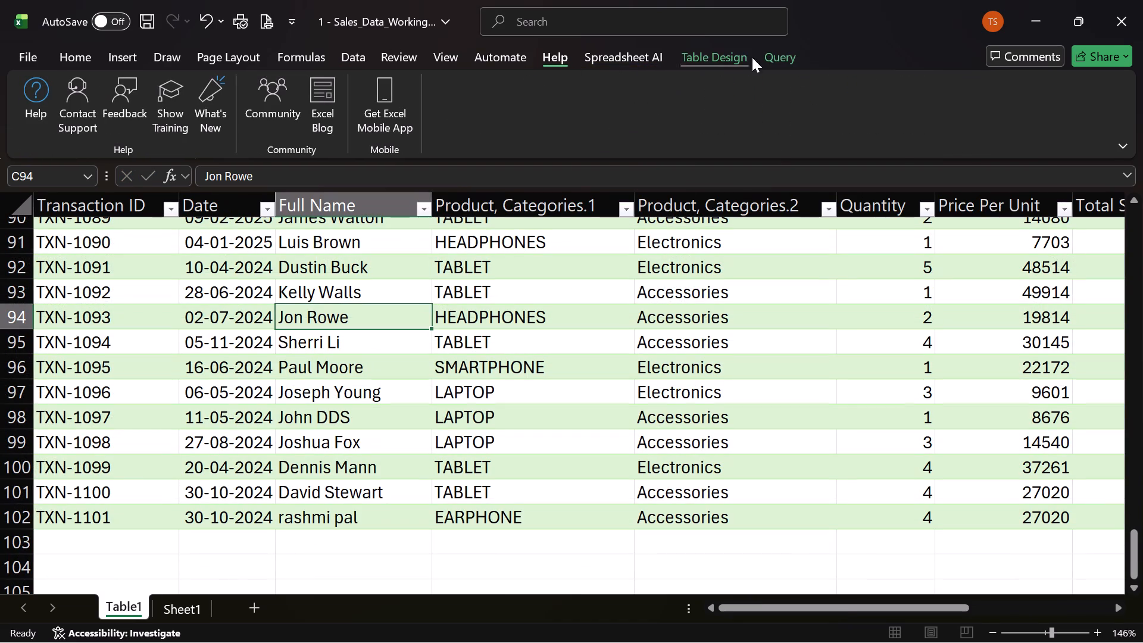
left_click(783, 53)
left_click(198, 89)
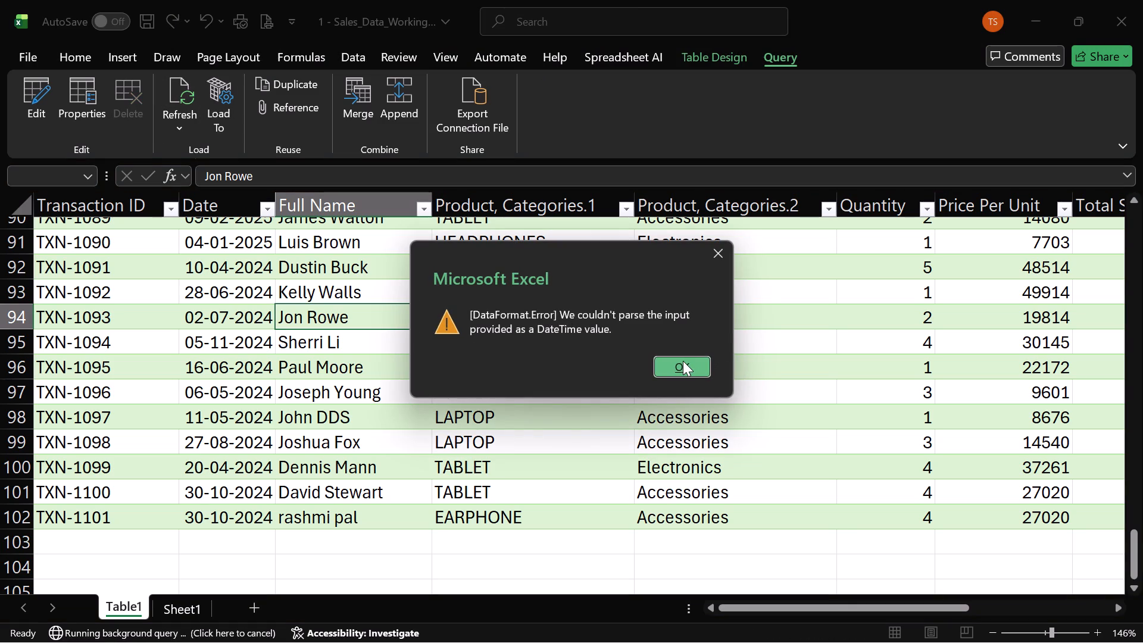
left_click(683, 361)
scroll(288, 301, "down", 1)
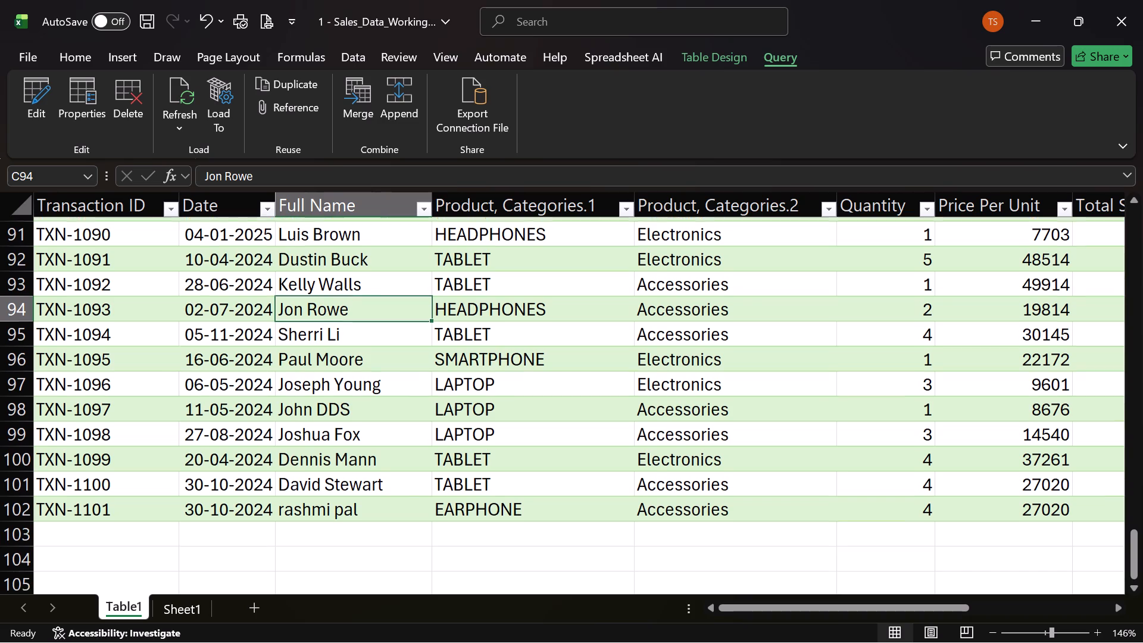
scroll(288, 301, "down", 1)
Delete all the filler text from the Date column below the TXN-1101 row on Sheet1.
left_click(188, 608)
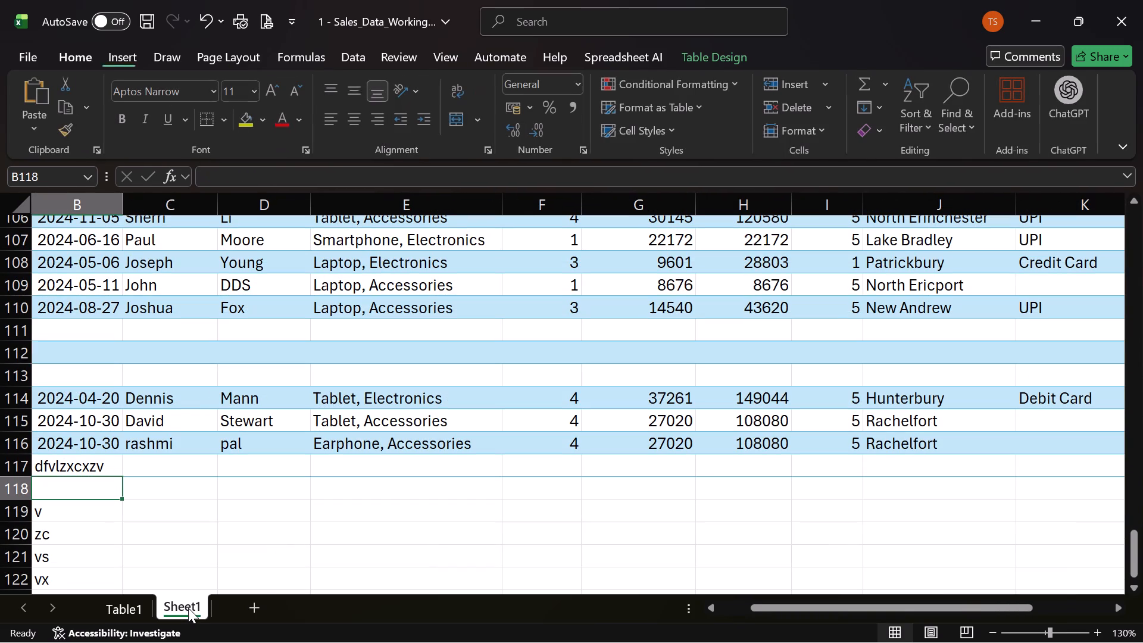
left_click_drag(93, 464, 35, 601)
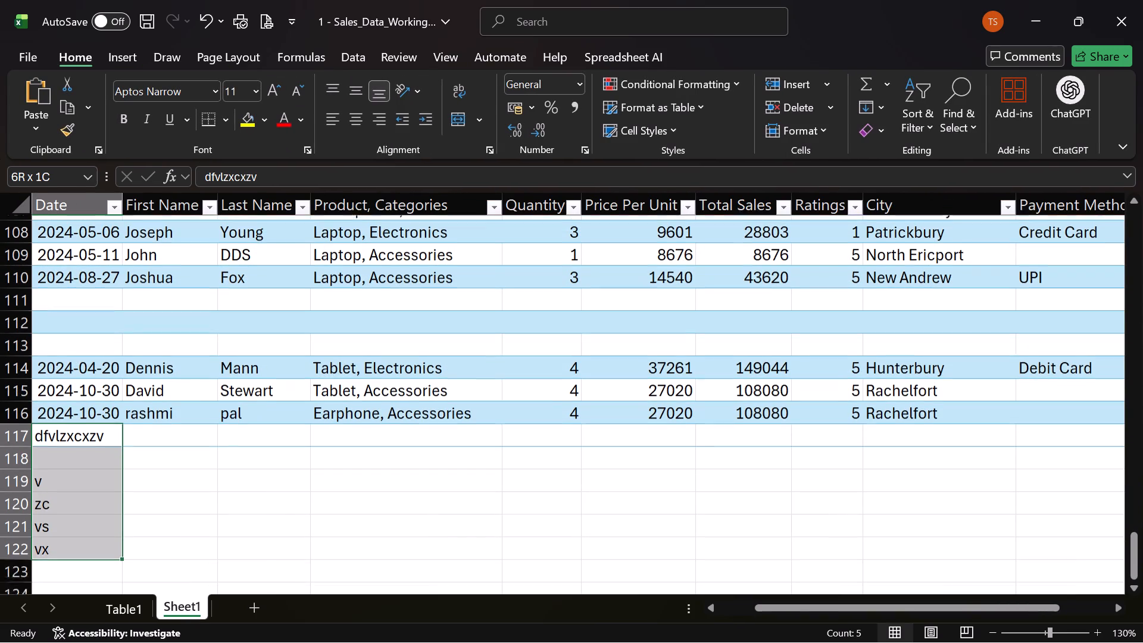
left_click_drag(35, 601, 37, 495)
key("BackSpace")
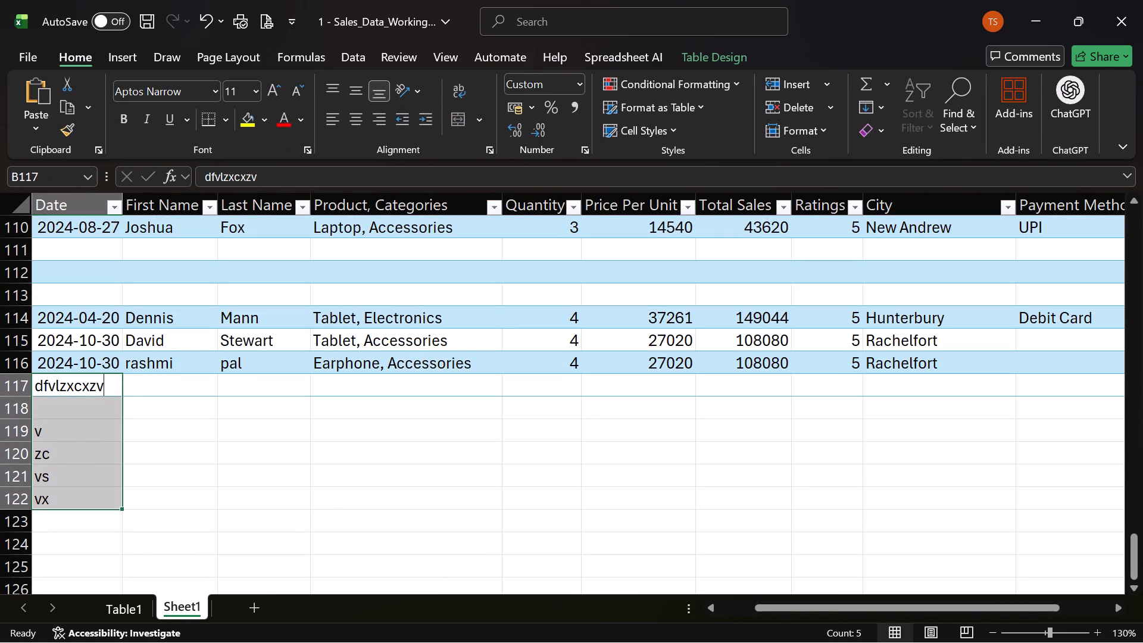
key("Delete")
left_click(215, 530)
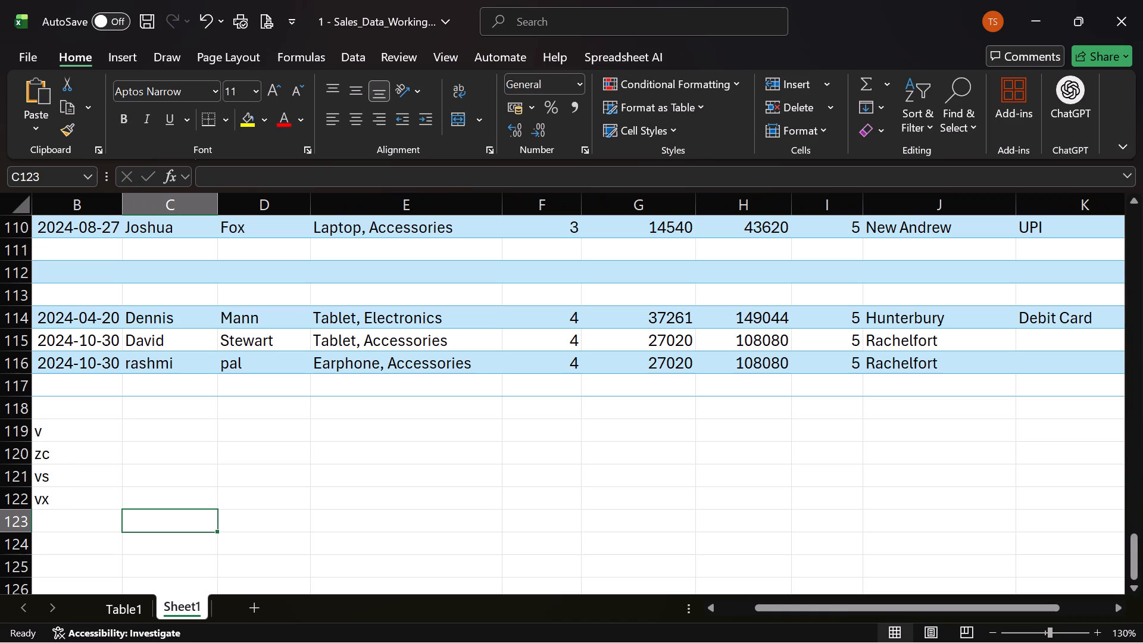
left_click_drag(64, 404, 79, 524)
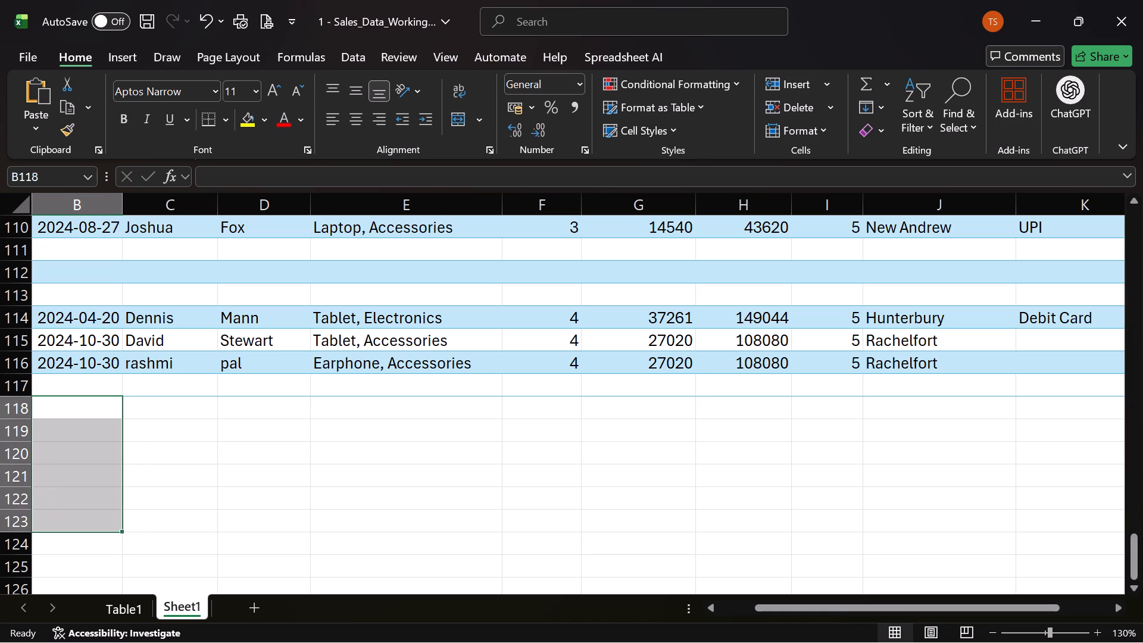
Enter the filler text nfls in the Transaction ID column directly below the TXN-1101 row on Sheet1.
left_click(600, 372)
scroll(600, 372, "left", 2)
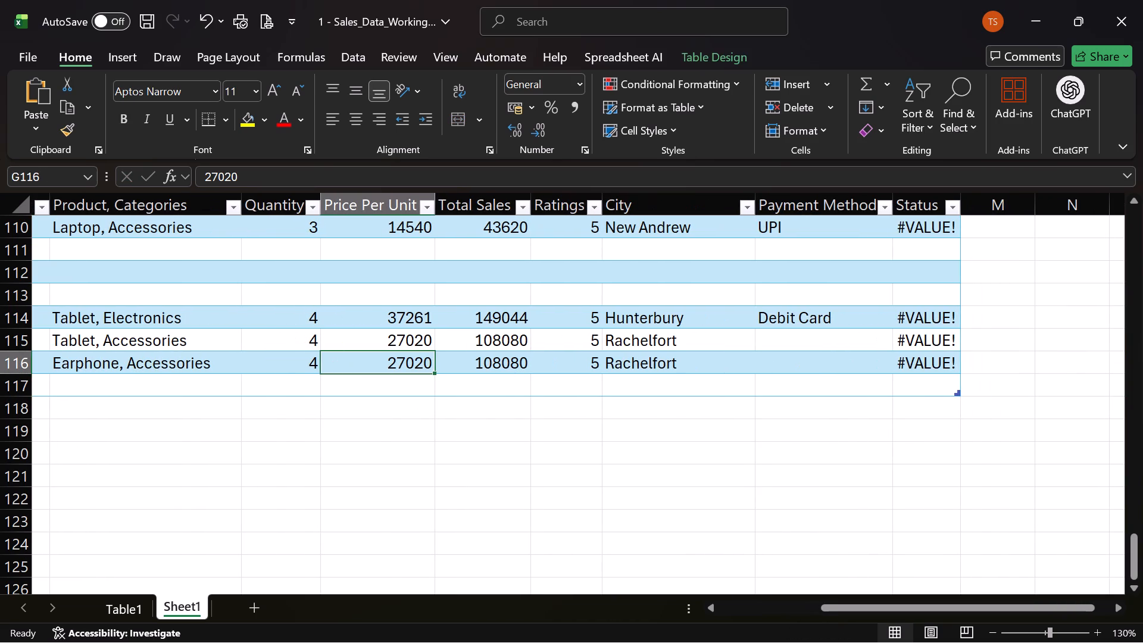
left_click(854, 366)
key("Tab")
key("Tab")
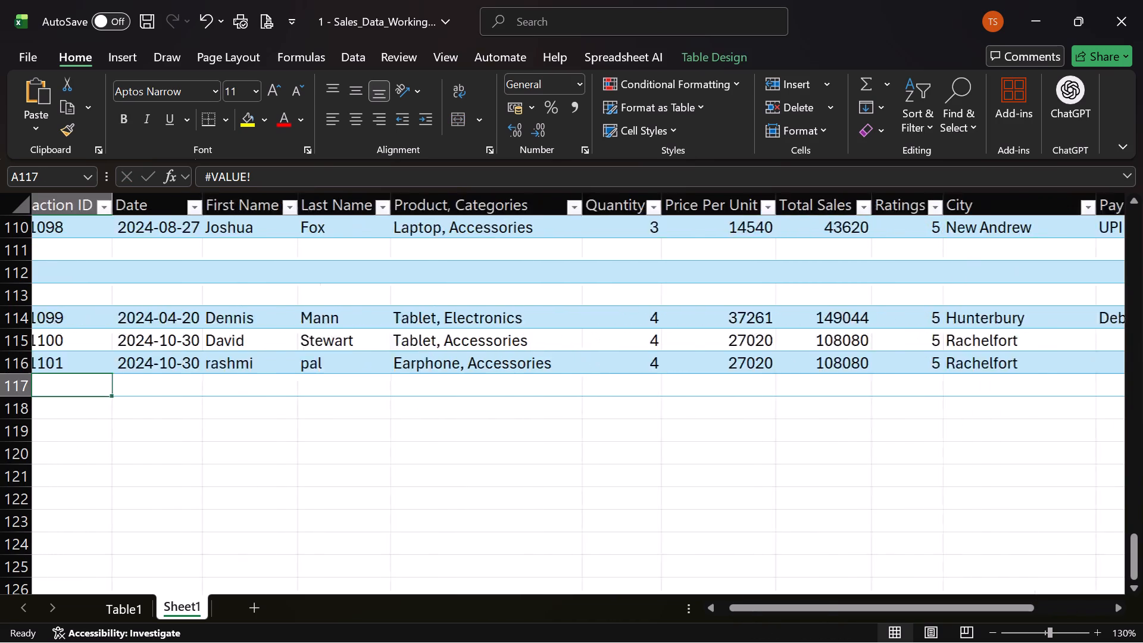
type("nfls")
key("Return")
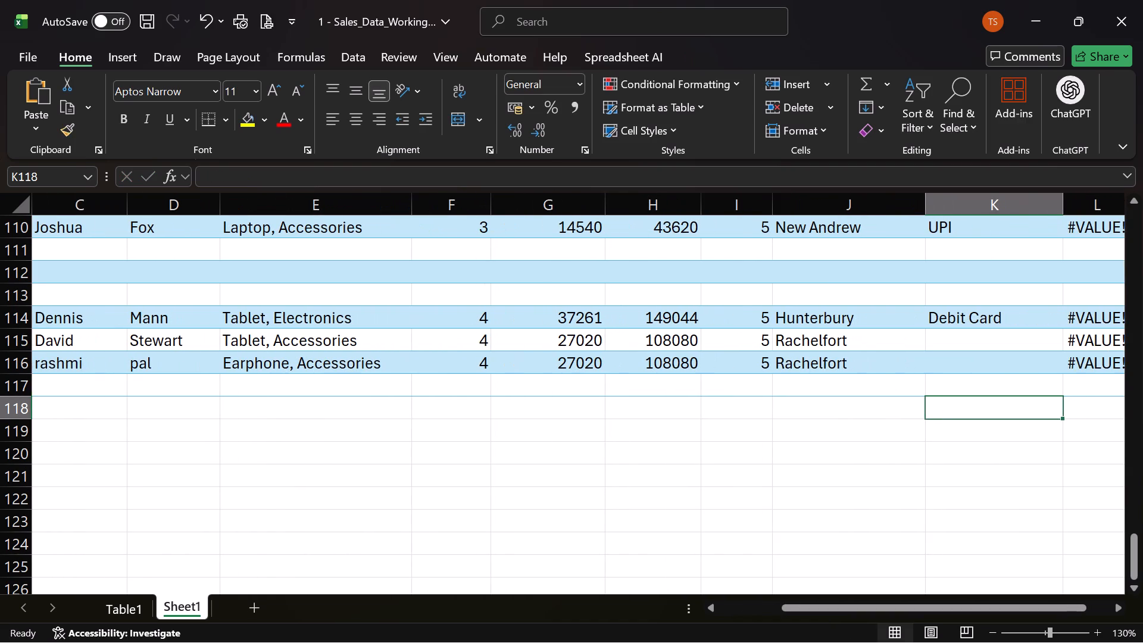
Add a blank row 118 to the end of the source table on Sheet1.
key("Up")
key("Right")
key("Right")
key("Left")
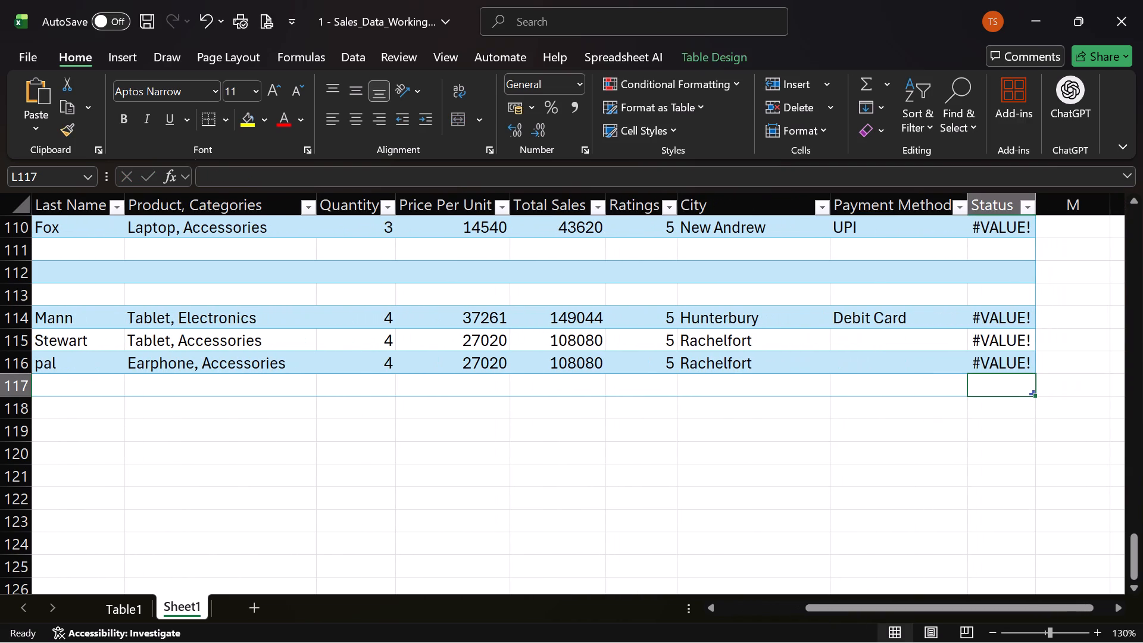
key("Tab")
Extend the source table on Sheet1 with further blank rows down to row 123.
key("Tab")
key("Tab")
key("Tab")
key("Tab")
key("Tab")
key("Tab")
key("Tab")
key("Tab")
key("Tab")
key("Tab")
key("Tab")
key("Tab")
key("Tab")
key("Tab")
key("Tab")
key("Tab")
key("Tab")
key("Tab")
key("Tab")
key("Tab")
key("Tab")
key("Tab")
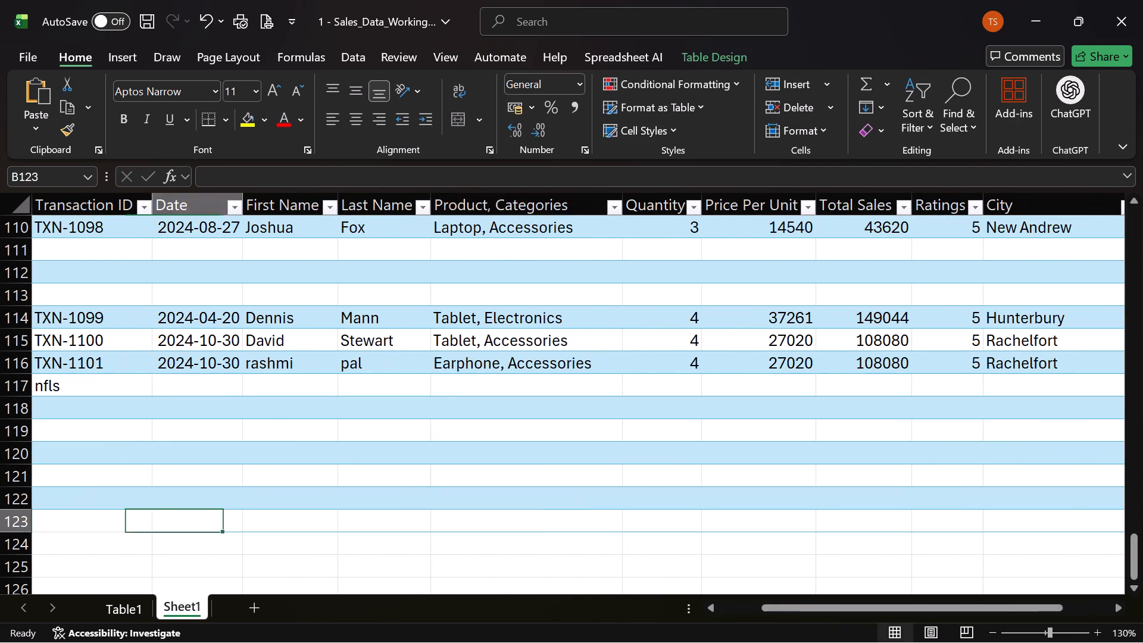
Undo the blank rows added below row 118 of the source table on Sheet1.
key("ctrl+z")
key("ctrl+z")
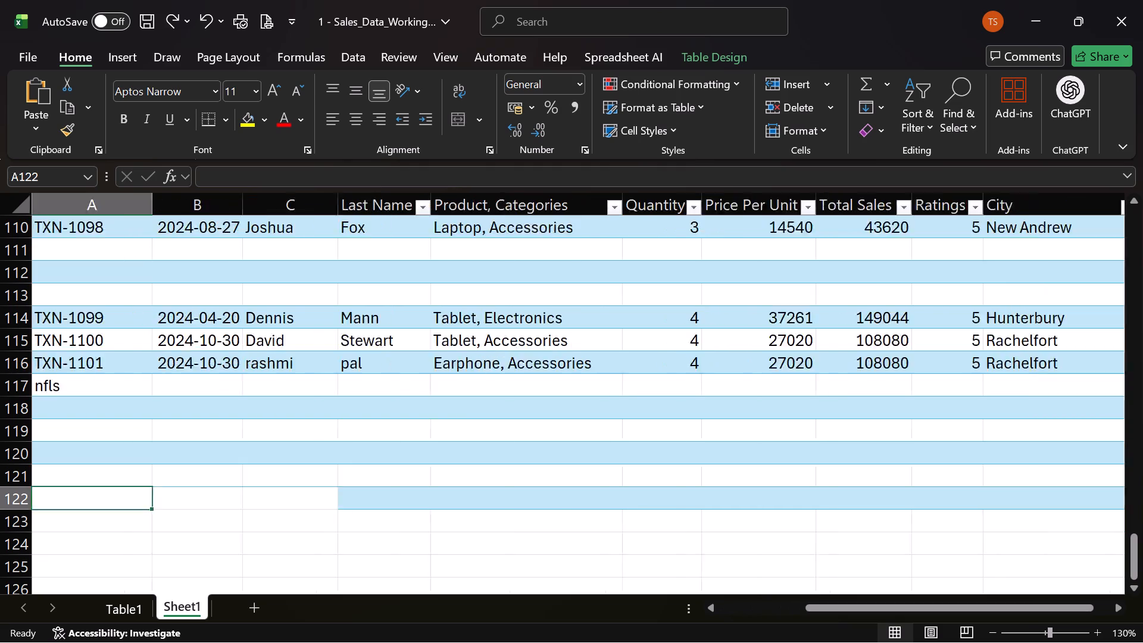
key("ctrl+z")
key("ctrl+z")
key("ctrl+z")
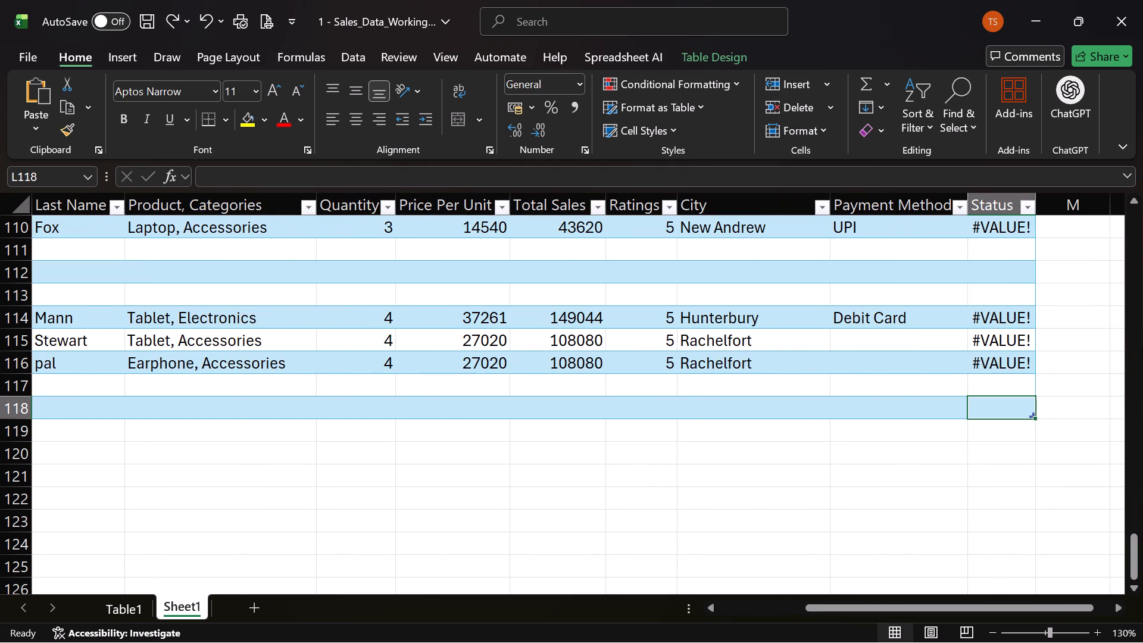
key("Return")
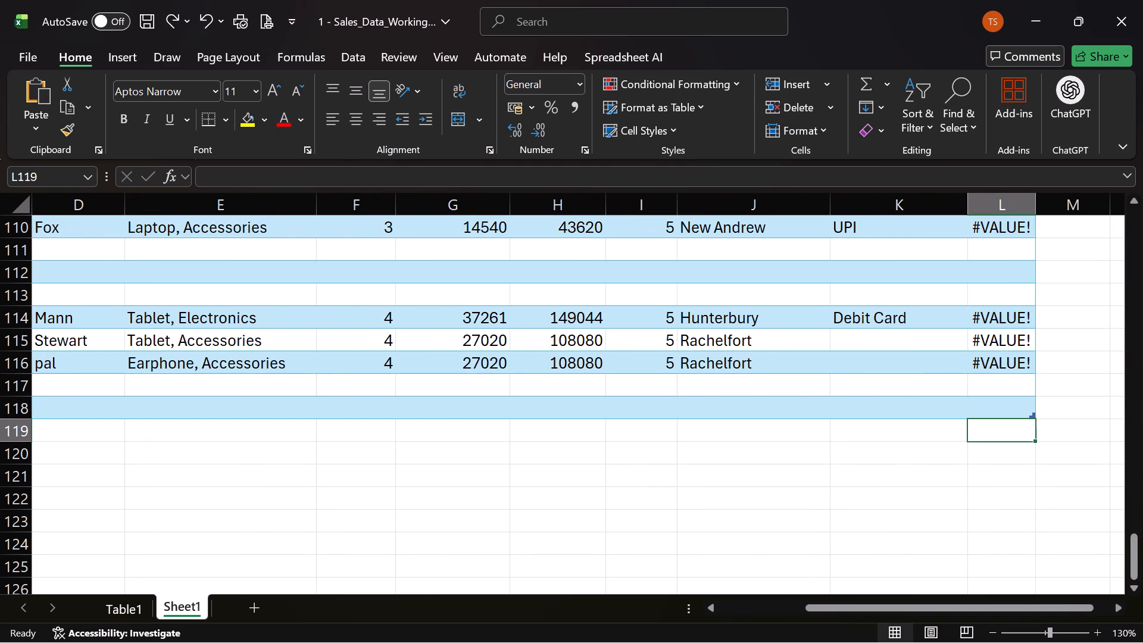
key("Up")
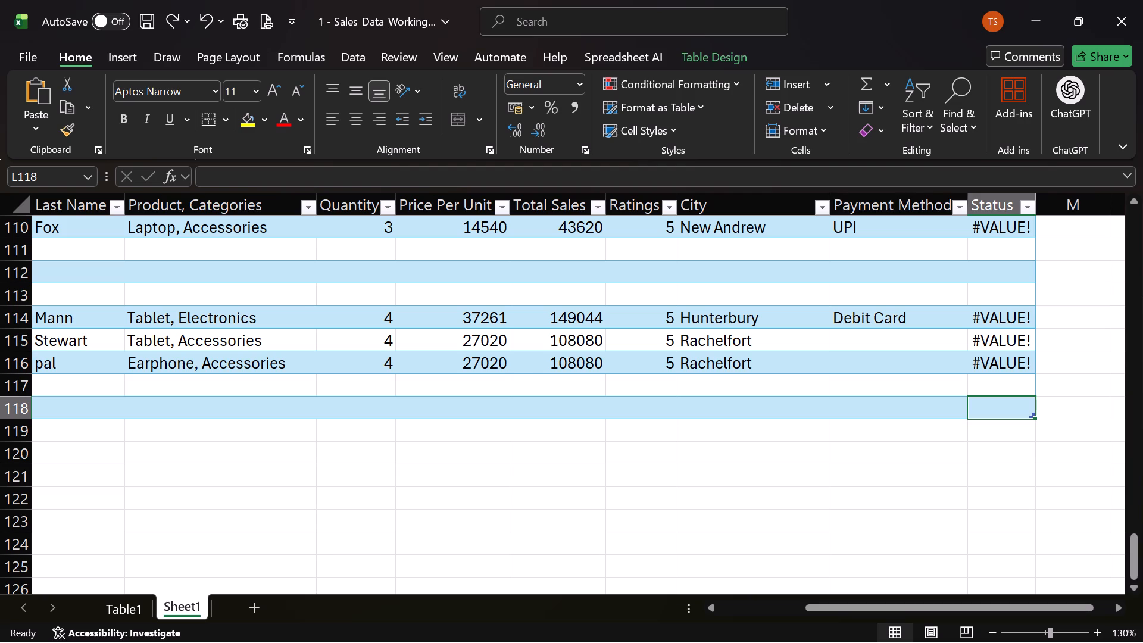
Compare the last source rows on Sheet1, including their Payment Method entries, with the matching rows of the cleaned table on the Table1 sheet.
scroll(919, 292, "up", 3)
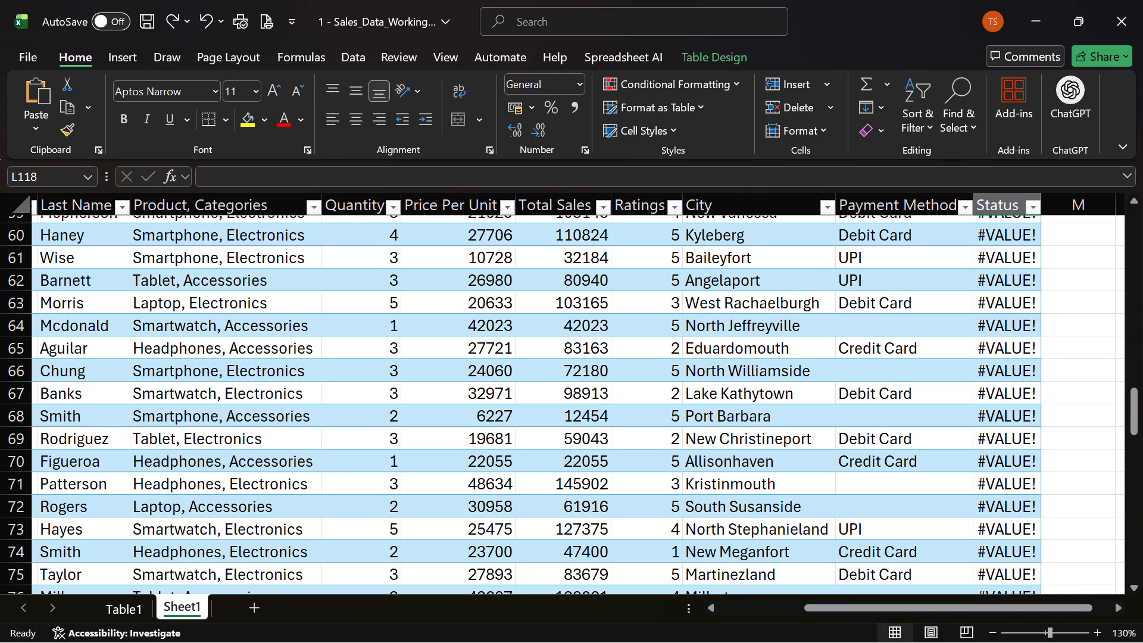
scroll(880, 348, "down", 2)
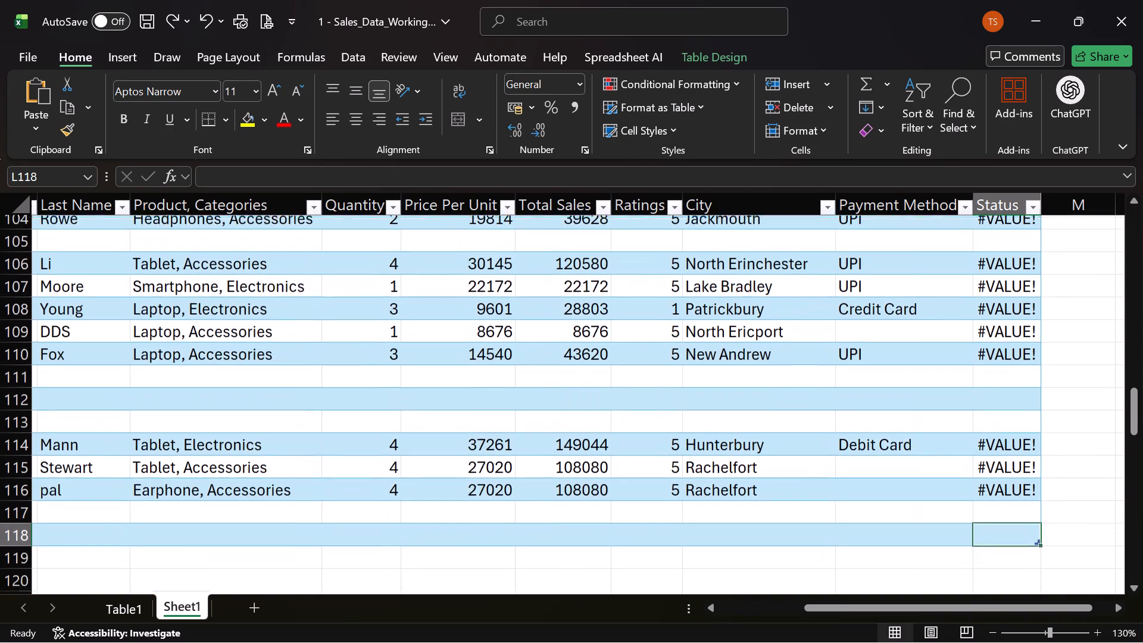
scroll(880, 348, "down", 2)
scroll(869, 407, "right", 1)
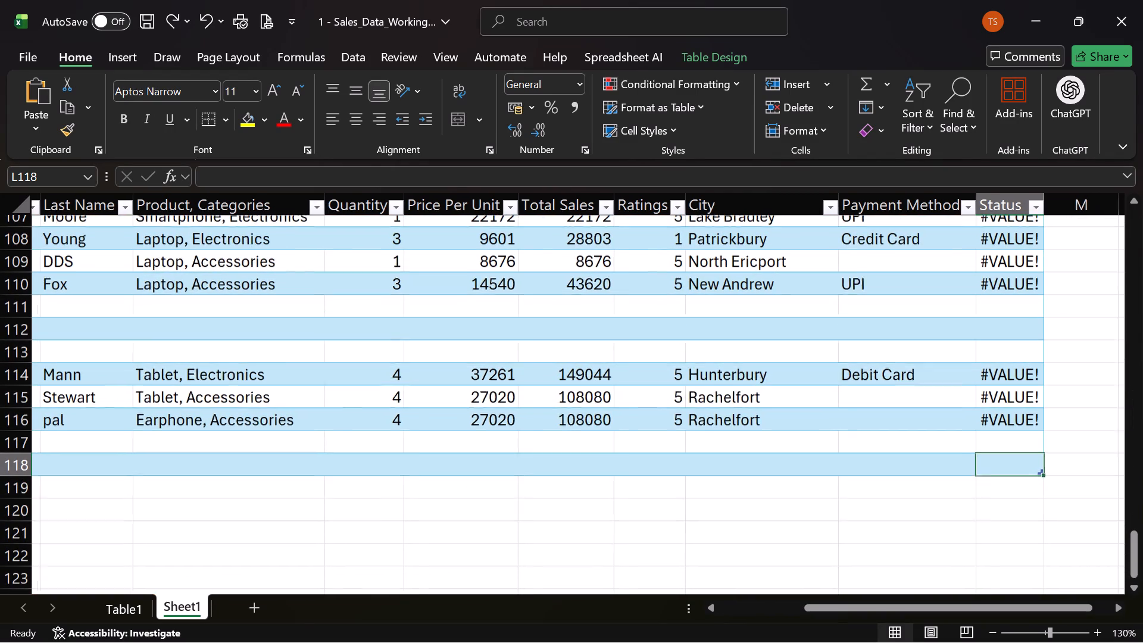
scroll(869, 407, "right", 1)
left_click(885, 423)
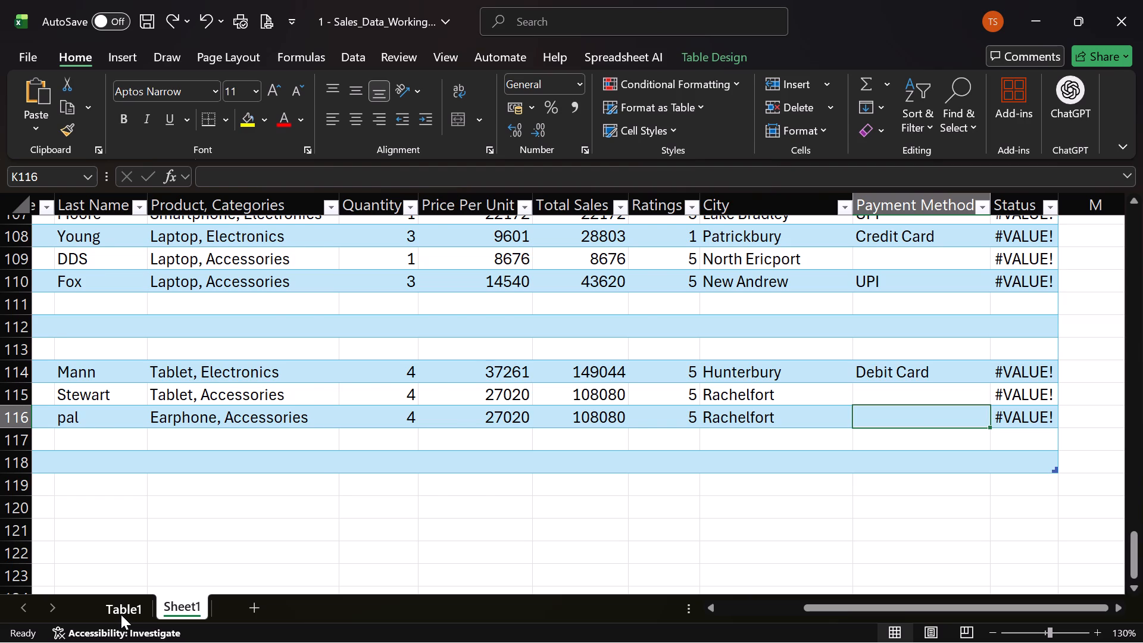
left_click(121, 614)
scroll(942, 510, "left", 2)
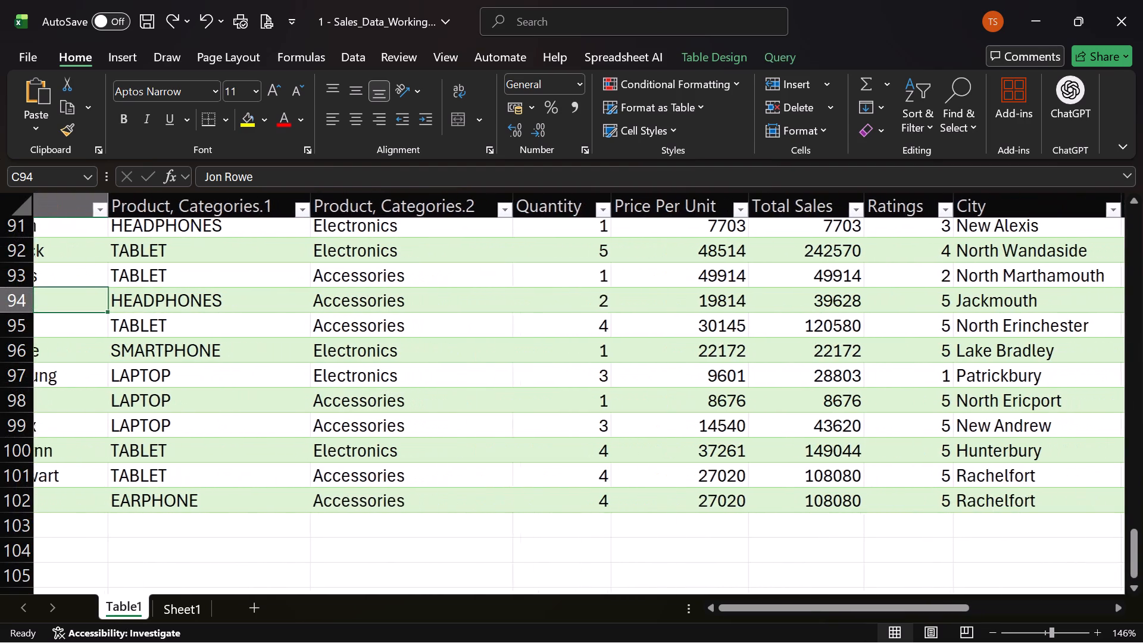
scroll(942, 510, "left", 4)
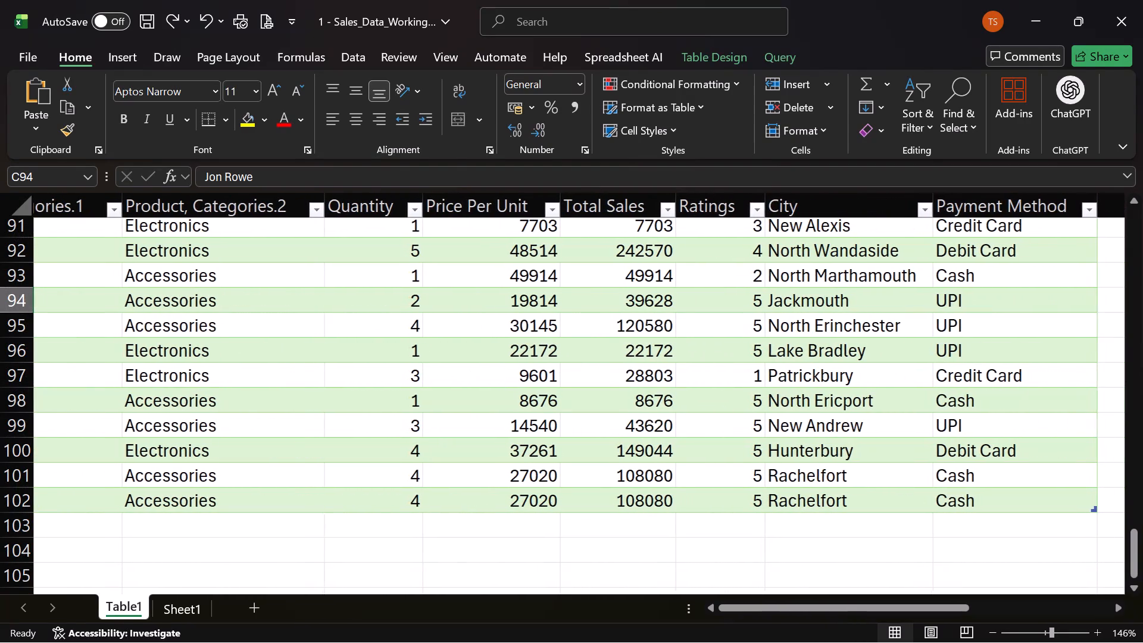
left_click(174, 613)
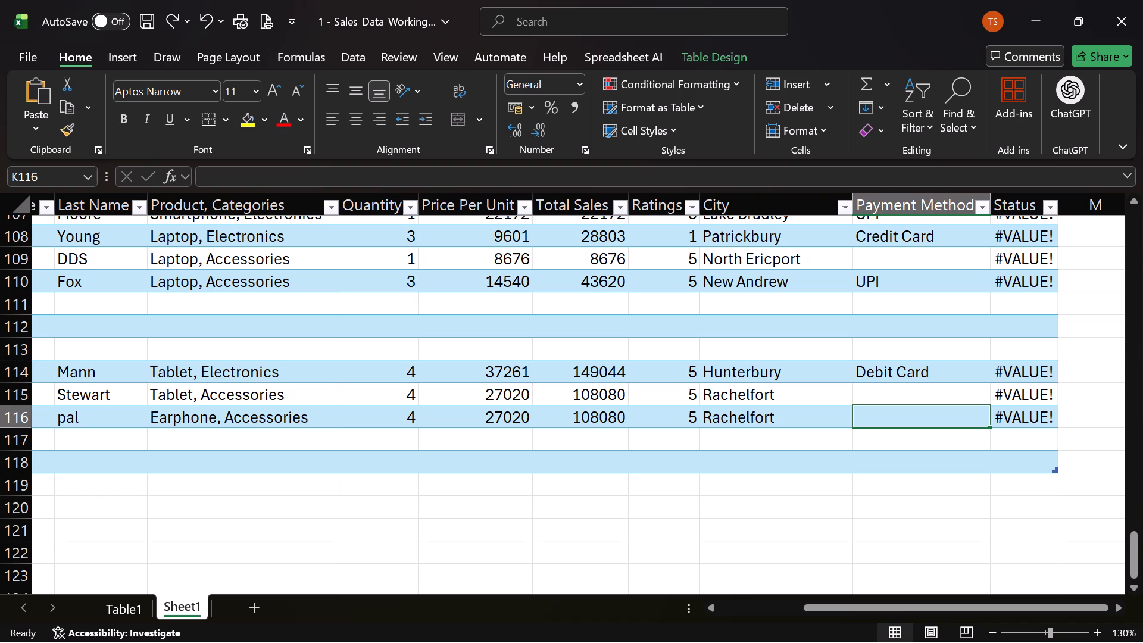
scroll(263, 385, "right", 3)
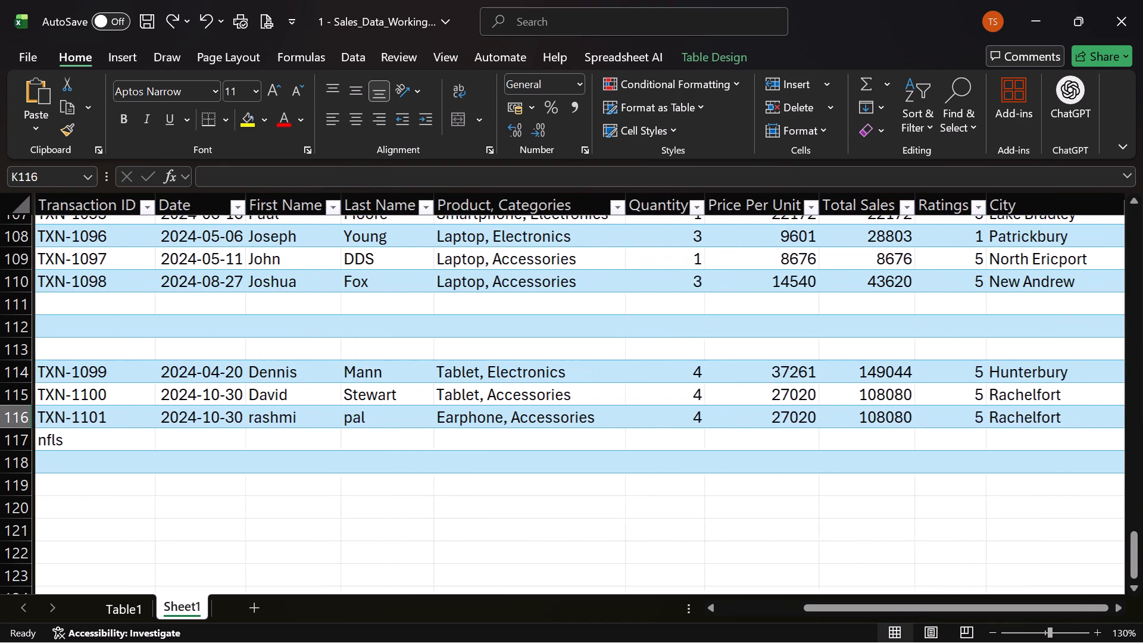